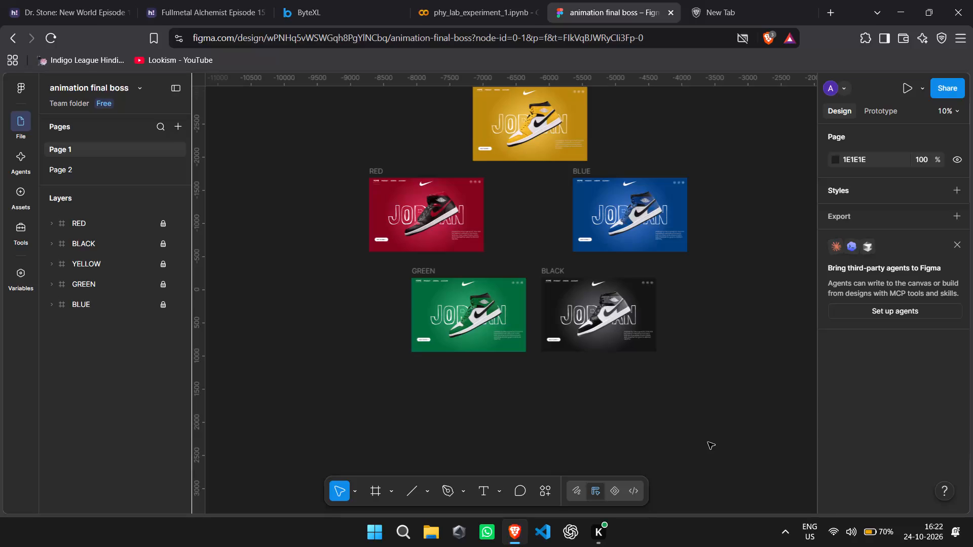
Open YouTube Music in the spare browser tab and play the song Maruti from Quick picks.
{"action": "left_click", "coordinate": [743, 0]}
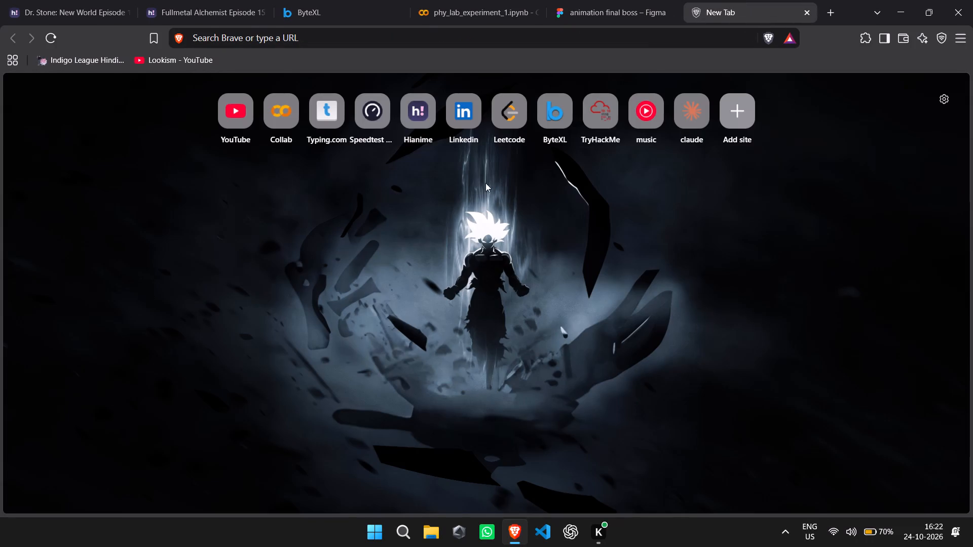
{"action": "left_click", "coordinate": [643, 113]}
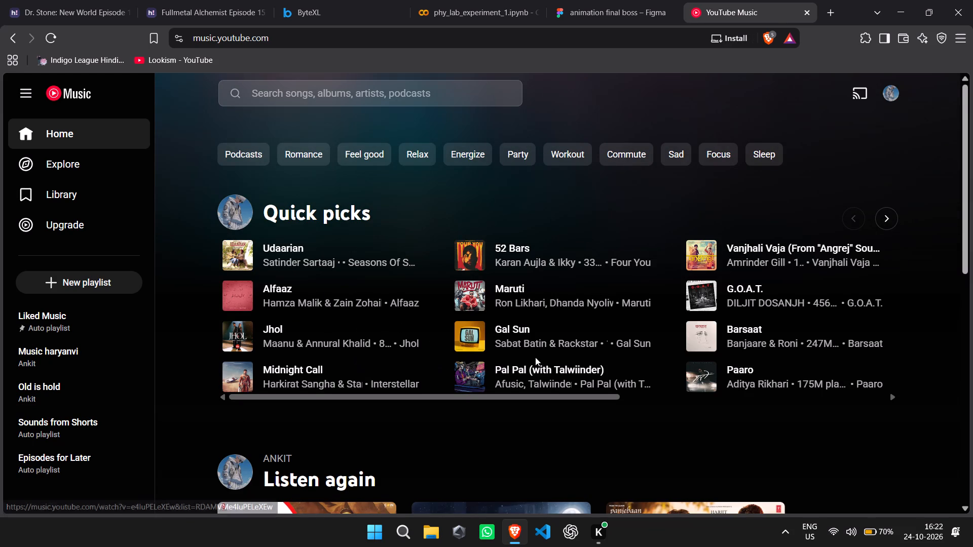
{"action": "scroll", "coordinate": [499, 351], "scroll_direction": "left", "scroll_amount": 1}
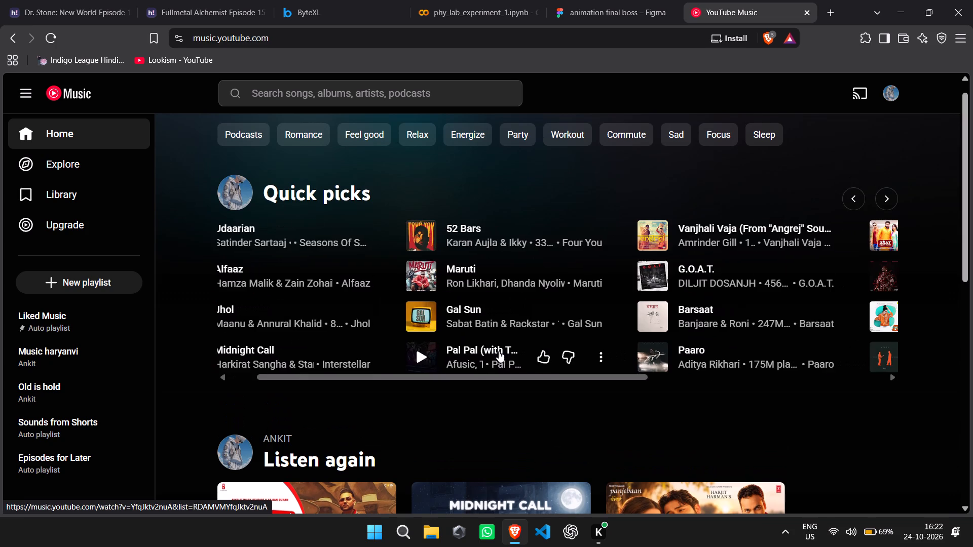
{"action": "scroll", "coordinate": [499, 351], "scroll_direction": "left", "scroll_amount": 2}
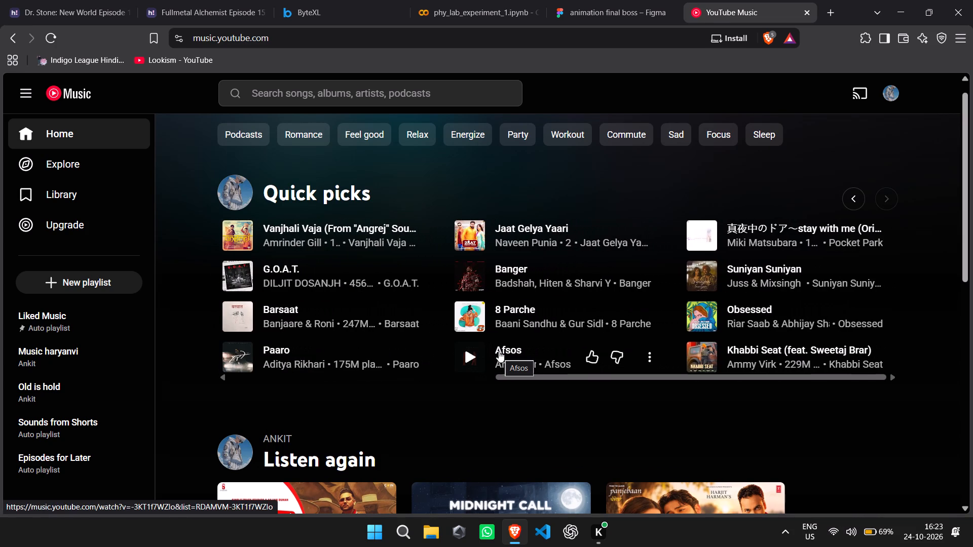
{"action": "scroll", "coordinate": [499, 351], "scroll_direction": "right", "scroll_amount": 9}
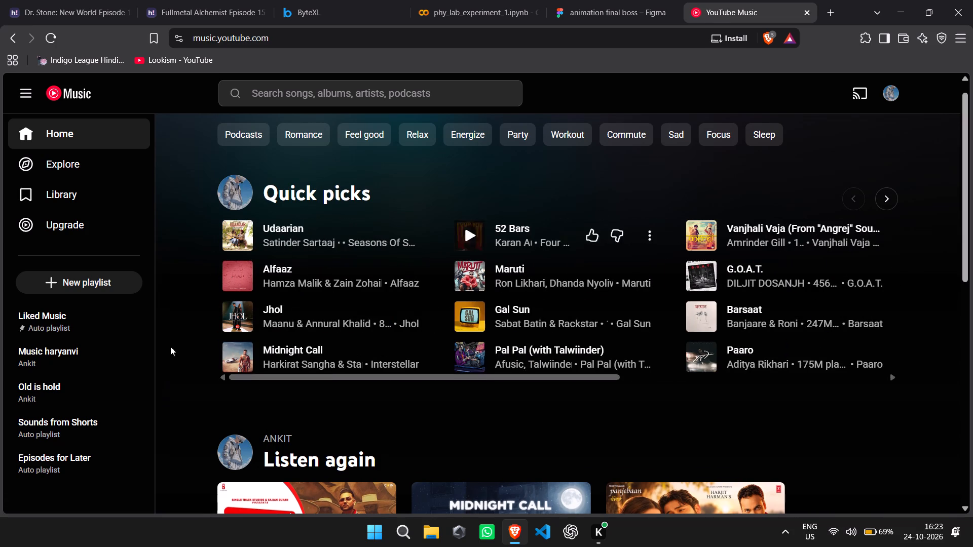
{"action": "scroll", "coordinate": [547, 409], "scroll_direction": "down", "scroll_amount": 3}
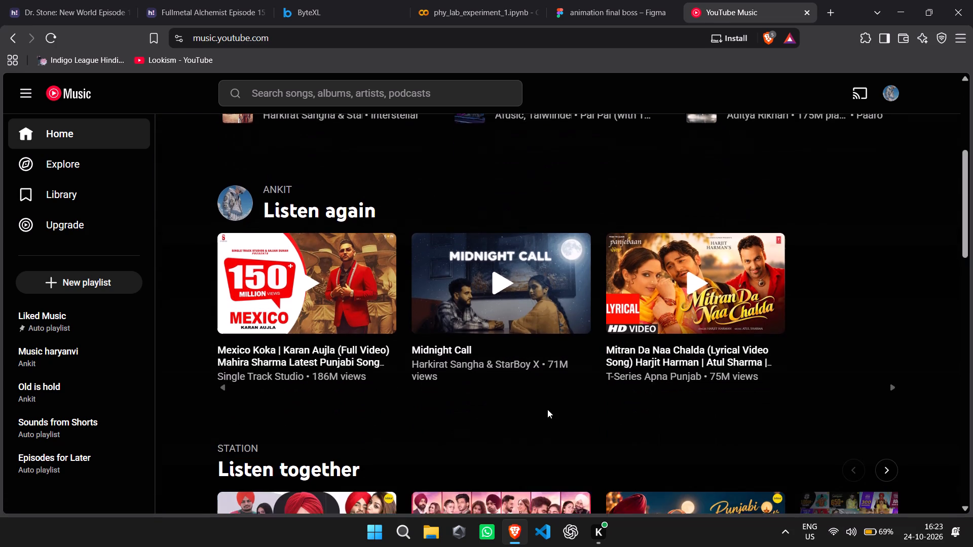
{"action": "scroll", "coordinate": [547, 409], "scroll_direction": "down", "scroll_amount": 1}
{"action": "scroll", "coordinate": [547, 409], "scroll_direction": "up", "scroll_amount": 2}
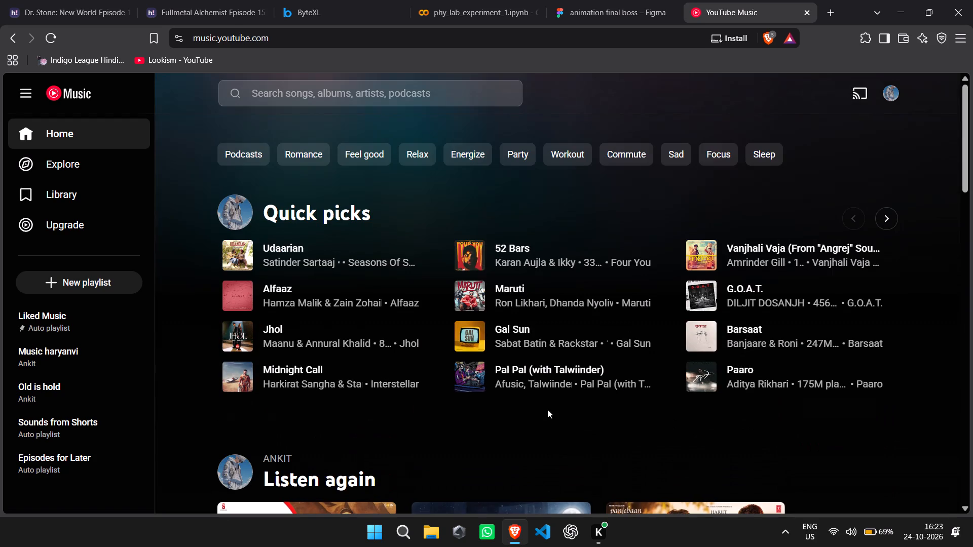
{"action": "left_click", "coordinate": [469, 296]}
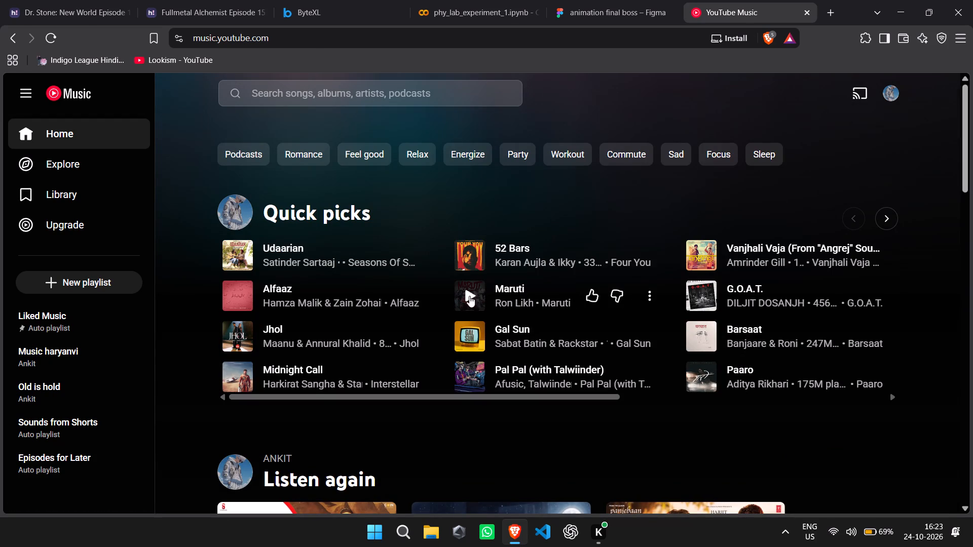
Switch to the Figma file and examine the coloured shoe frames on Page 1 and the shoe images on Page 2.
{"action": "left_click", "coordinate": [594, 6]}
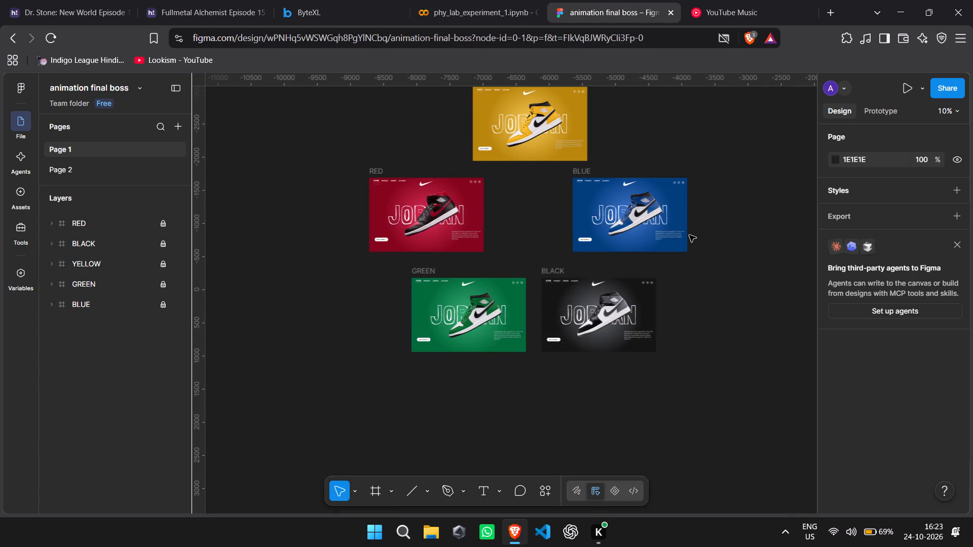
{"action": "scroll", "coordinate": [689, 235], "scroll_direction": "up", "scroll_amount": 1}
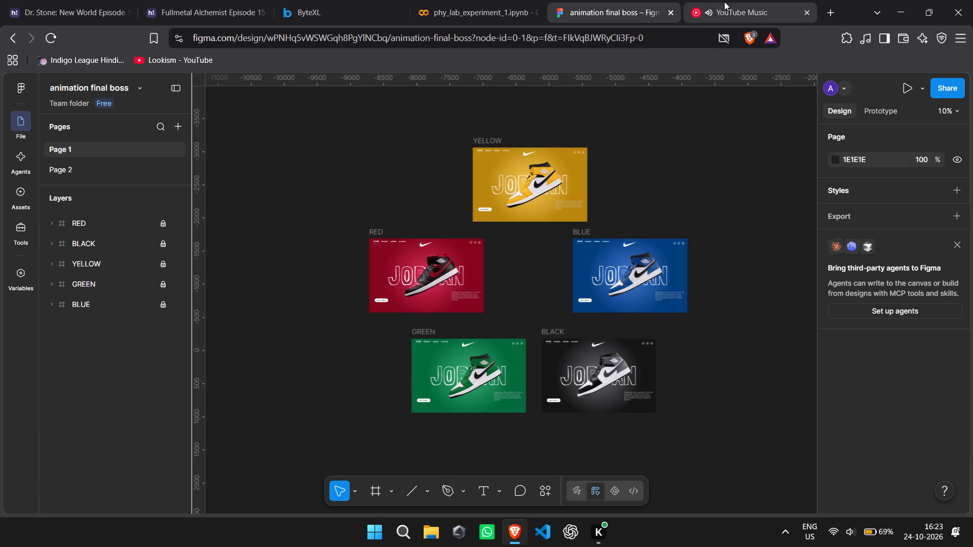
{"action": "left_click", "coordinate": [828, 8]}
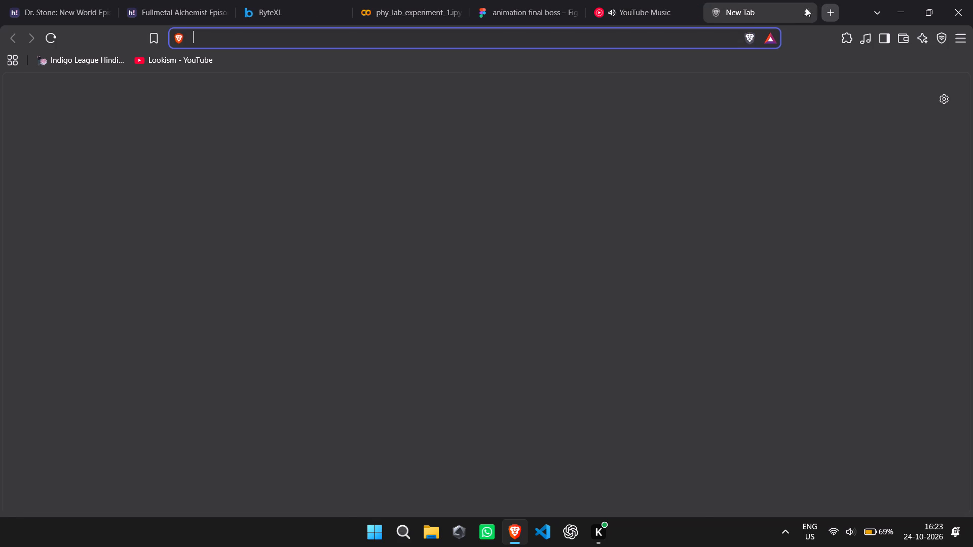
{"action": "left_click", "coordinate": [543, 3]}
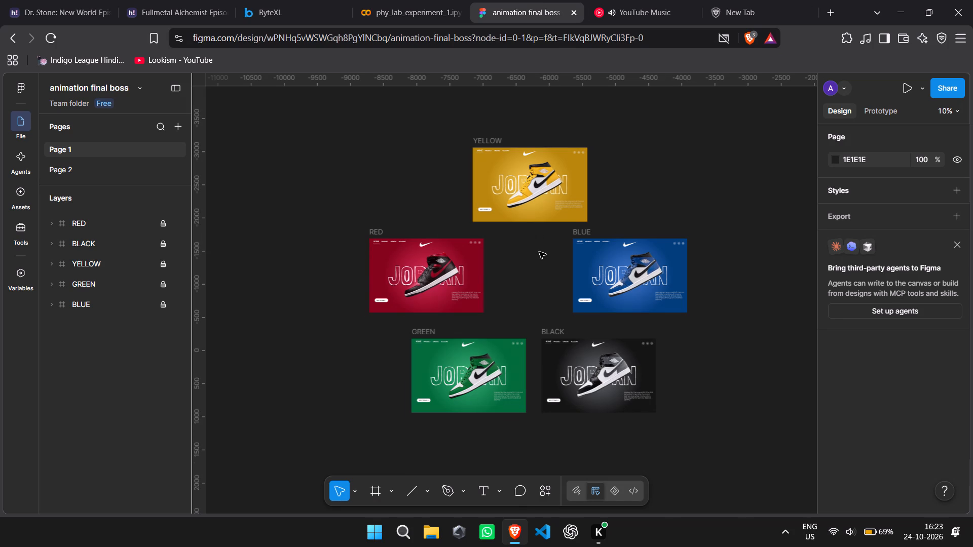
{"action": "scroll", "coordinate": [539, 252], "scroll_direction": "down", "scroll_amount": 1}
{"action": "scroll", "coordinate": [539, 252], "scroll_direction": "right", "scroll_amount": 2}
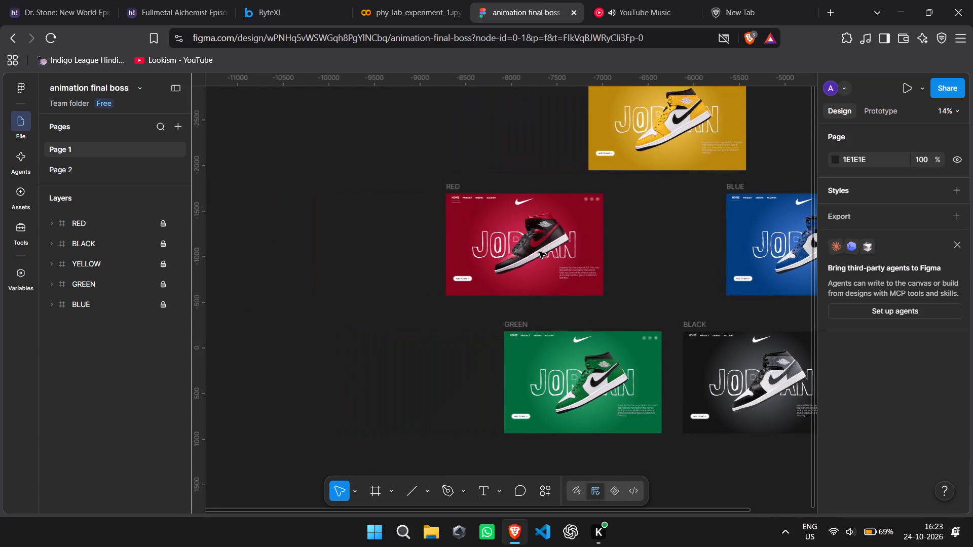
{"action": "left_click", "coordinate": [80, 177]}
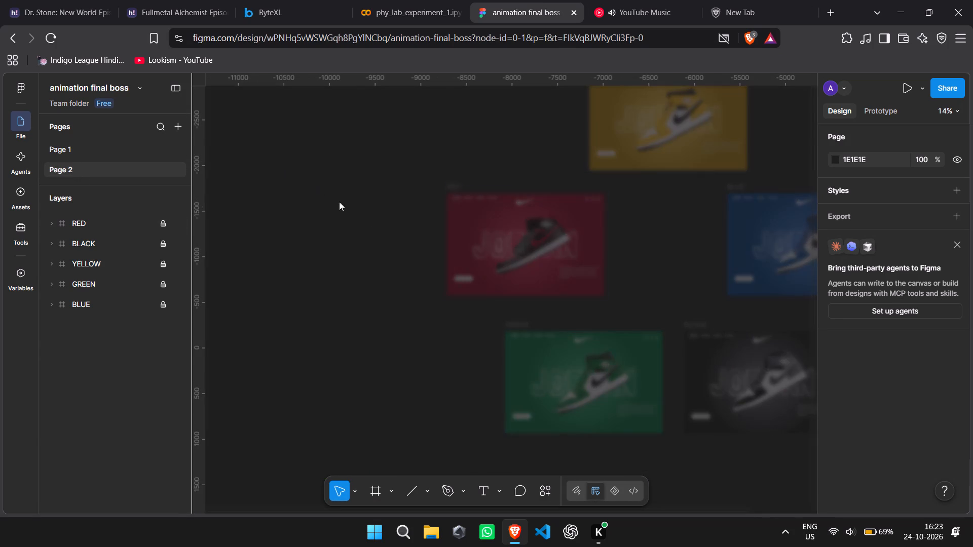
{"action": "scroll", "coordinate": [571, 316], "scroll_direction": "down", "scroll_amount": 1}
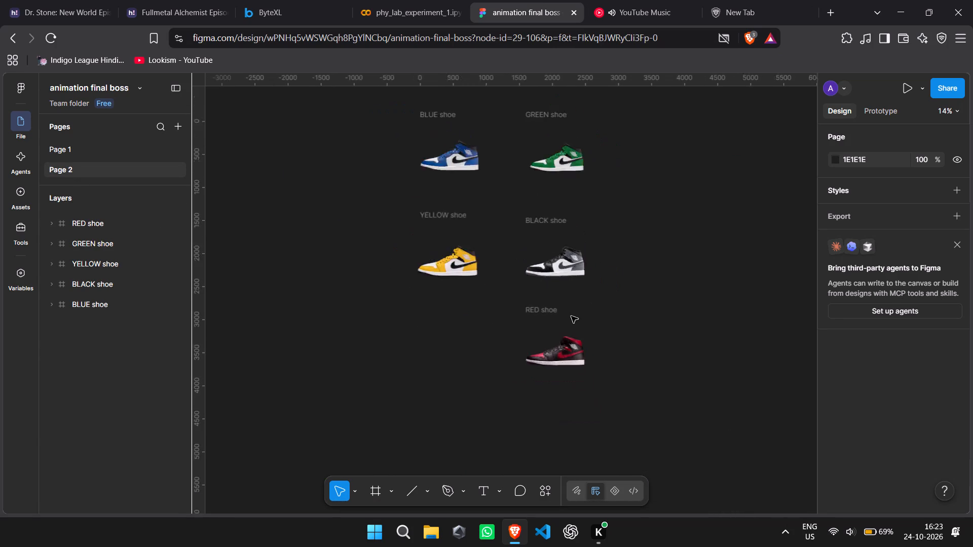
{"action": "scroll", "coordinate": [571, 316], "scroll_direction": "up", "scroll_amount": 1}
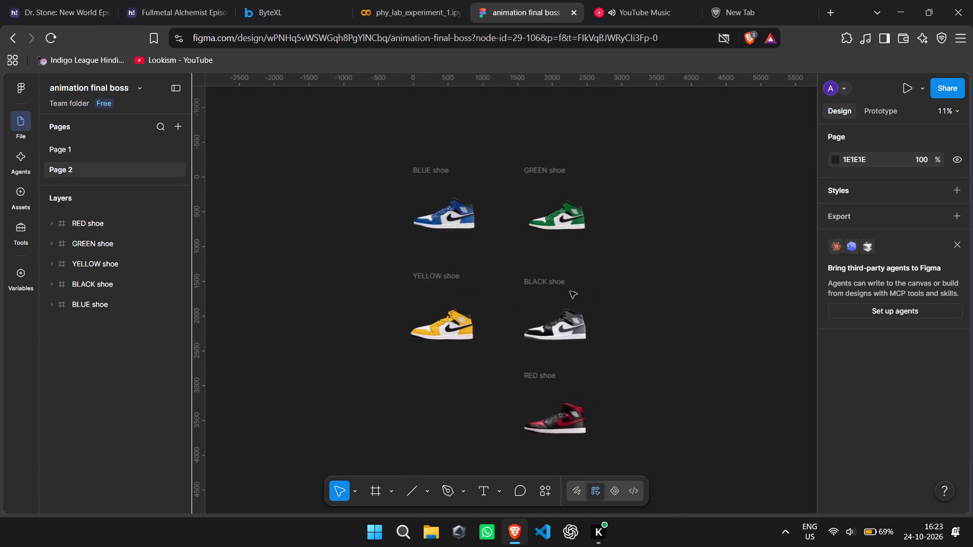
{"action": "scroll", "coordinate": [570, 291], "scroll_direction": "down", "scroll_amount": 1}
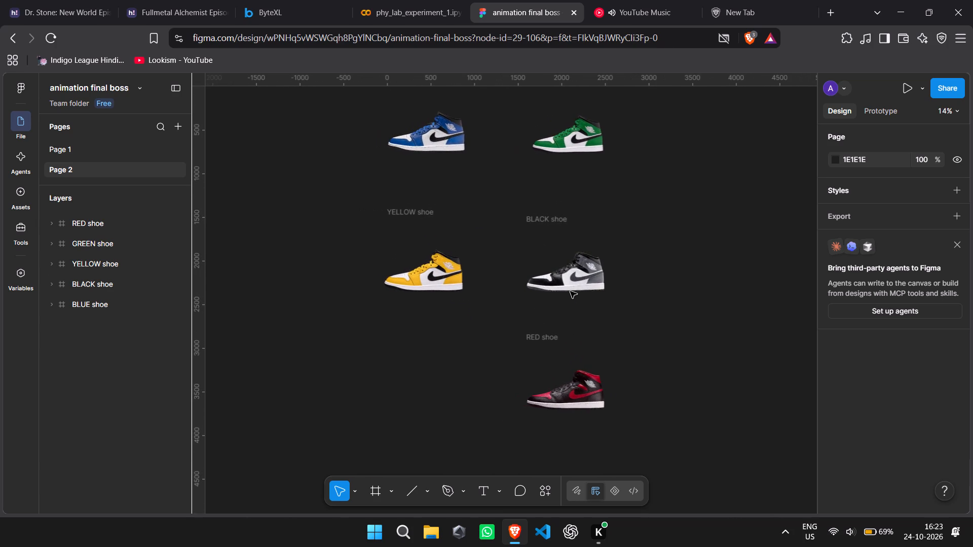
{"action": "scroll", "coordinate": [570, 291], "scroll_direction": "right", "scroll_amount": 1}
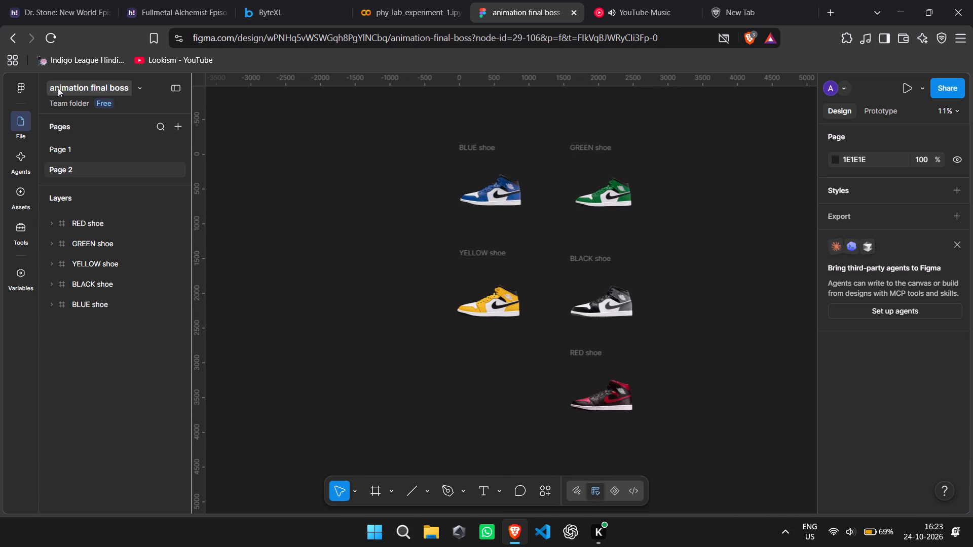
Go back to the team folder's files and open the design file 2.o.
{"action": "left_click", "coordinate": [16, 90]}
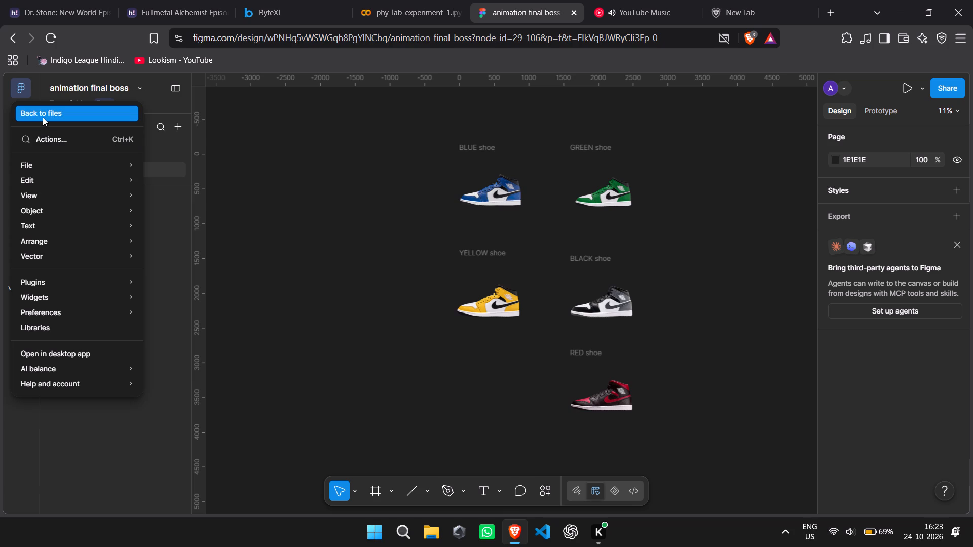
{"action": "left_click", "coordinate": [43, 117]}
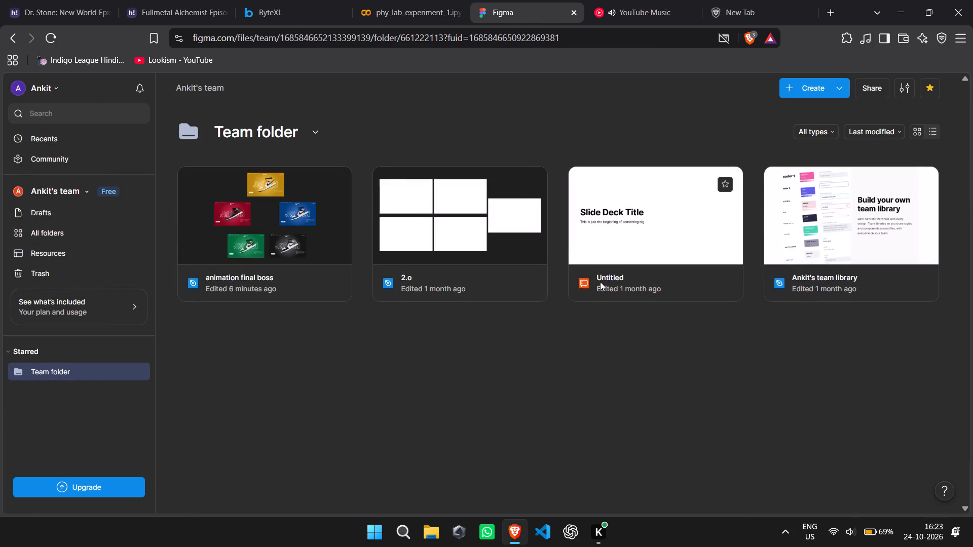
{"action": "left_click", "coordinate": [441, 227]}
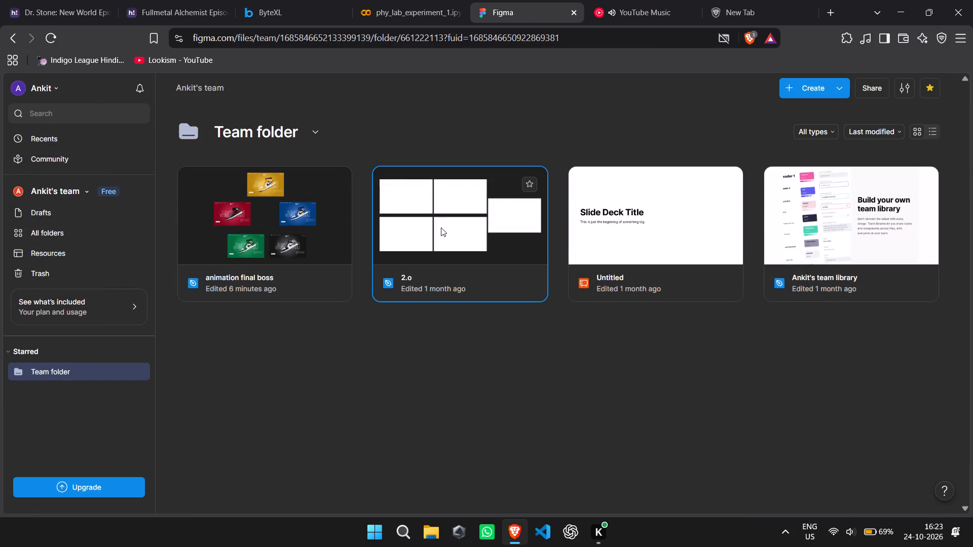
{"action": "double_click", "coordinate": [441, 227]}
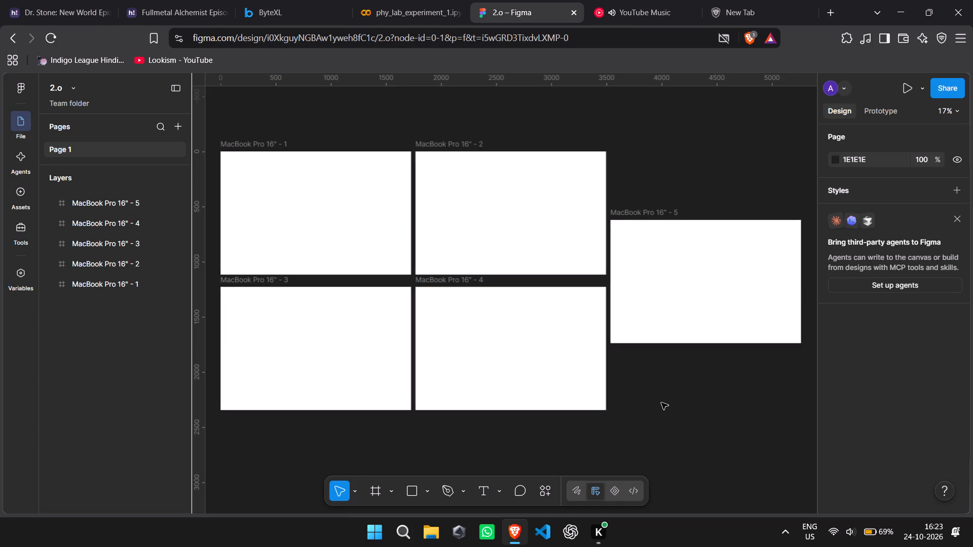
Delete the frames MacBook Pro 16" - 2, 3, 4 and 5, keeping only MacBook Pro 16" - 1.
{"action": "left_click_drag", "start_coordinate": [323, 460], "coordinate": [565, 349]}
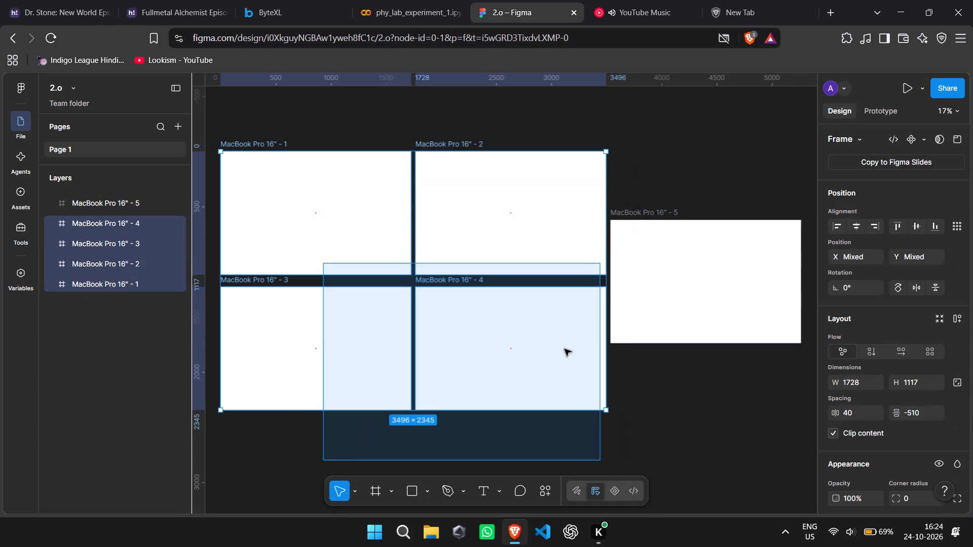
{"action": "left_click_drag", "start_coordinate": [565, 349], "coordinate": [562, 362]}
{"action": "left_click_drag", "start_coordinate": [550, 371], "coordinate": [544, 379]}
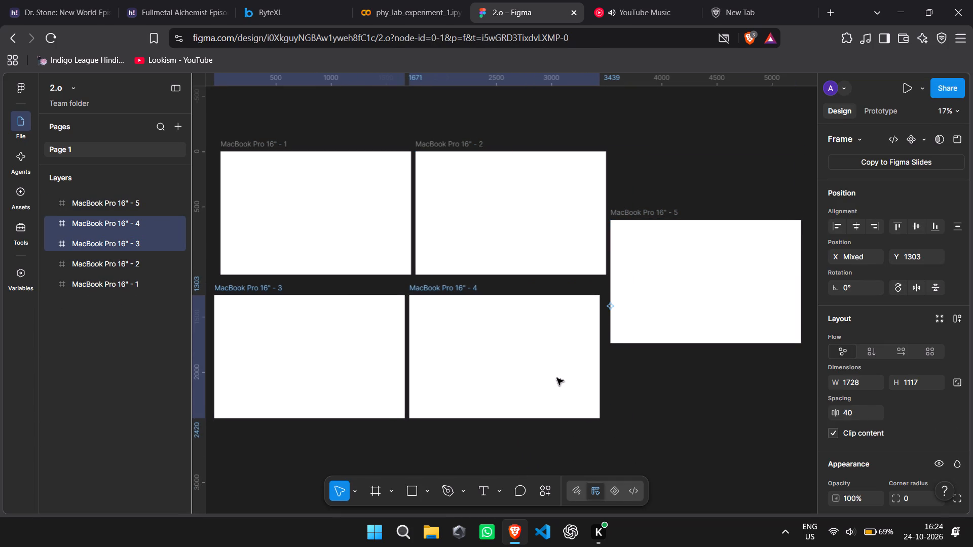
{"action": "key", "text": "Delete"}
{"action": "left_click_drag", "start_coordinate": [685, 380], "coordinate": [528, 169]}
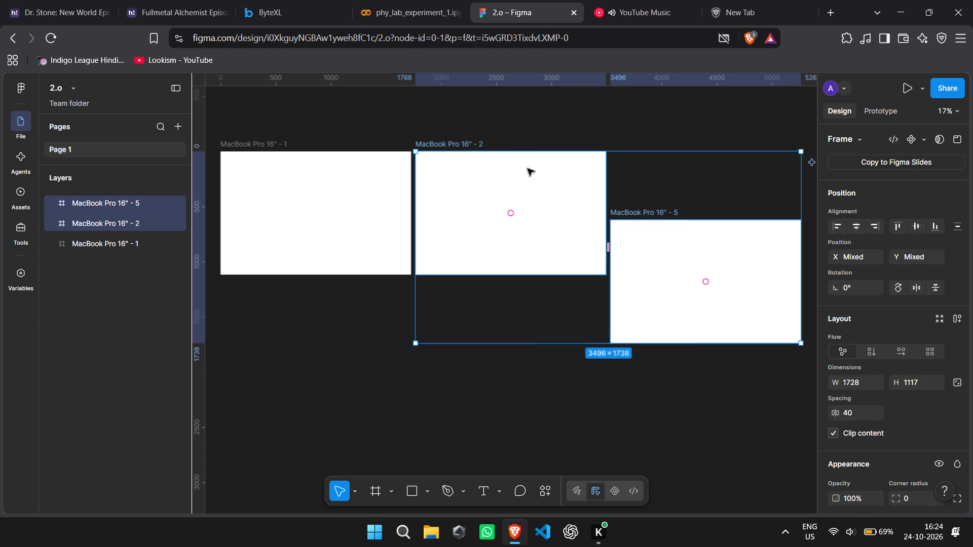
{"action": "key", "text": "Delete"}
Give the MacBook Pro 16" - 1 frame a linear gradient fill running from about its centre down to its bottom edge.
{"action": "scroll", "coordinate": [528, 169], "scroll_direction": "right", "scroll_amount": 2}
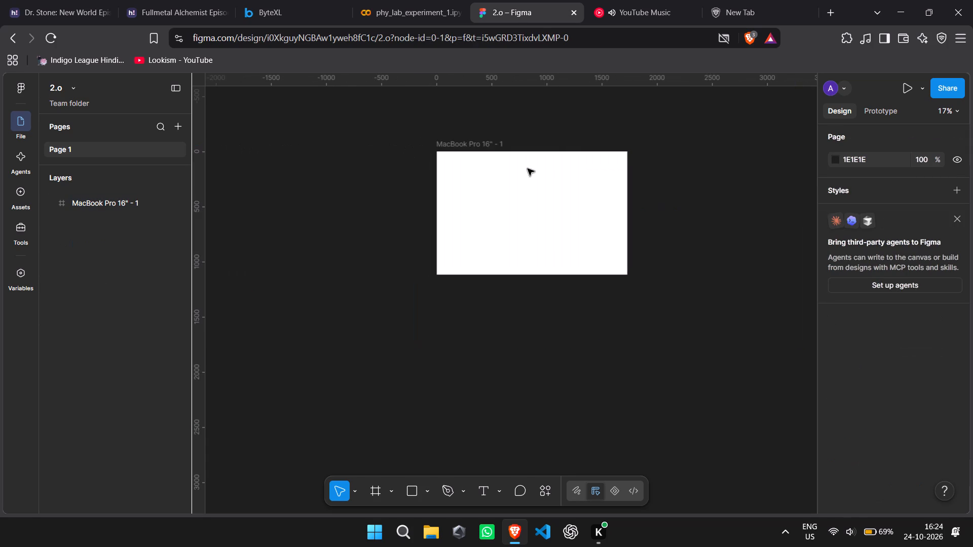
{"action": "scroll", "coordinate": [528, 169], "scroll_direction": "up", "scroll_amount": 1}
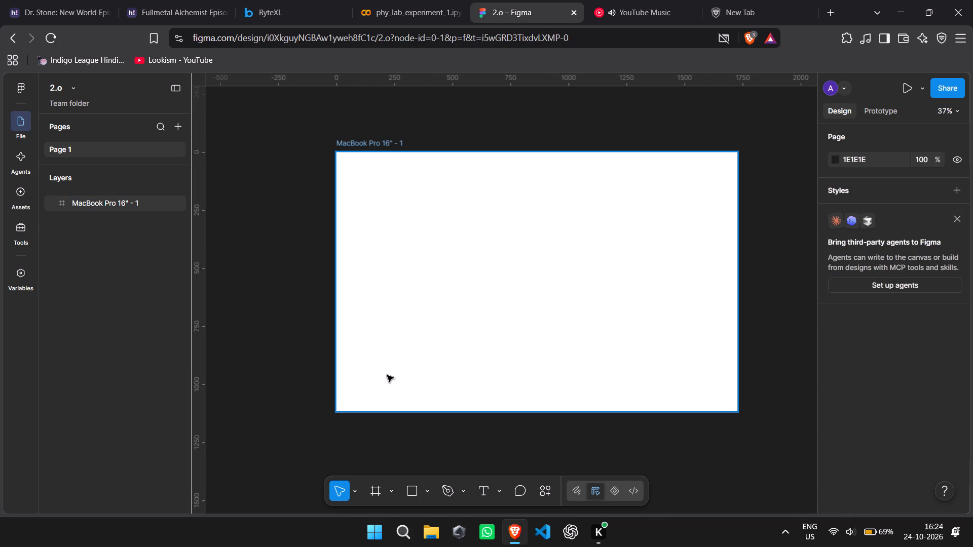
{"action": "left_click", "coordinate": [459, 306]}
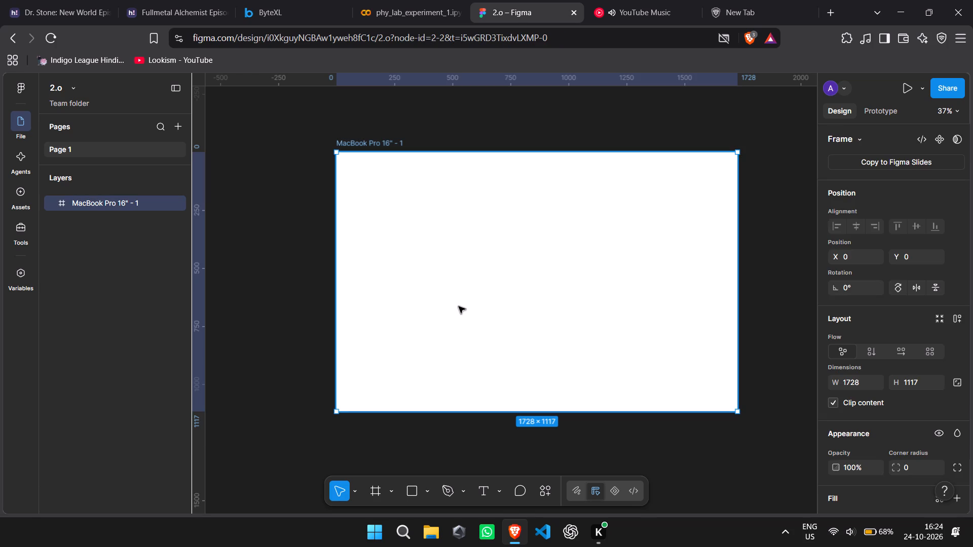
{"action": "scroll", "coordinate": [835, 387], "scroll_direction": "down", "scroll_amount": 2}
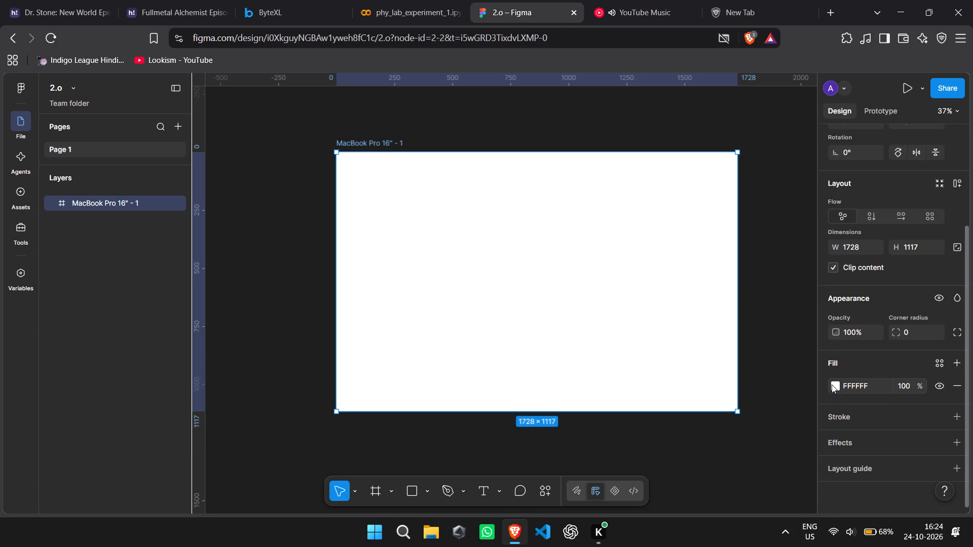
{"action": "left_click", "coordinate": [832, 384]}
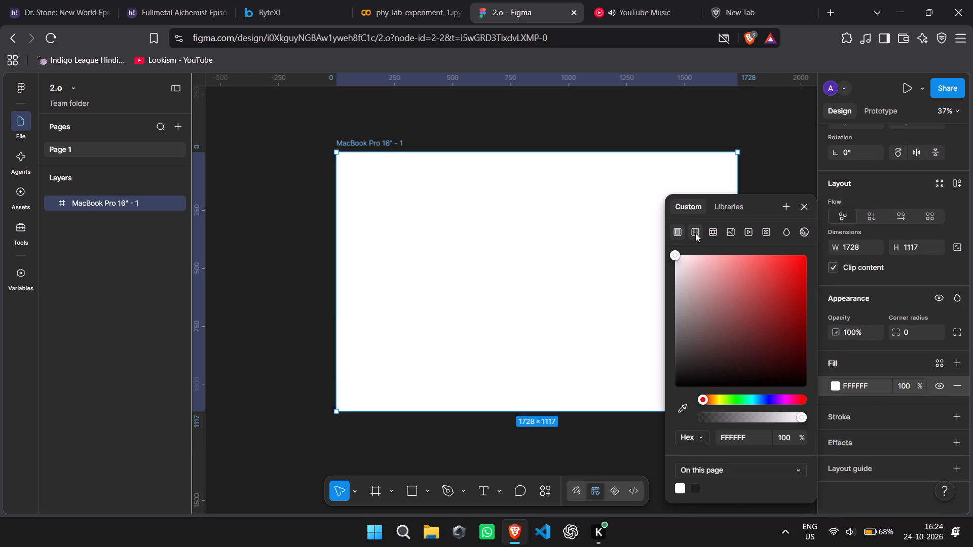
{"action": "left_click", "coordinate": [695, 233]}
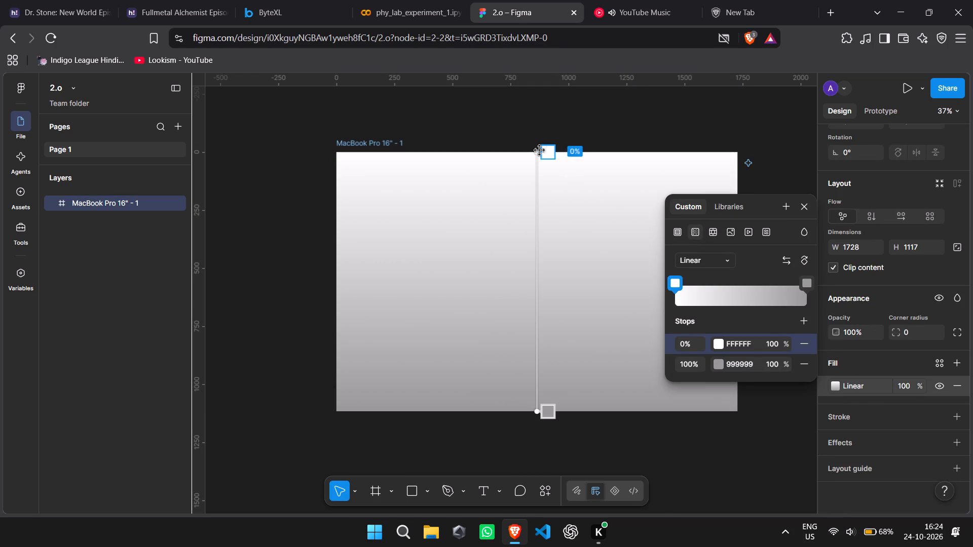
{"action": "left_click_drag", "start_coordinate": [538, 154], "coordinate": [547, 282]}
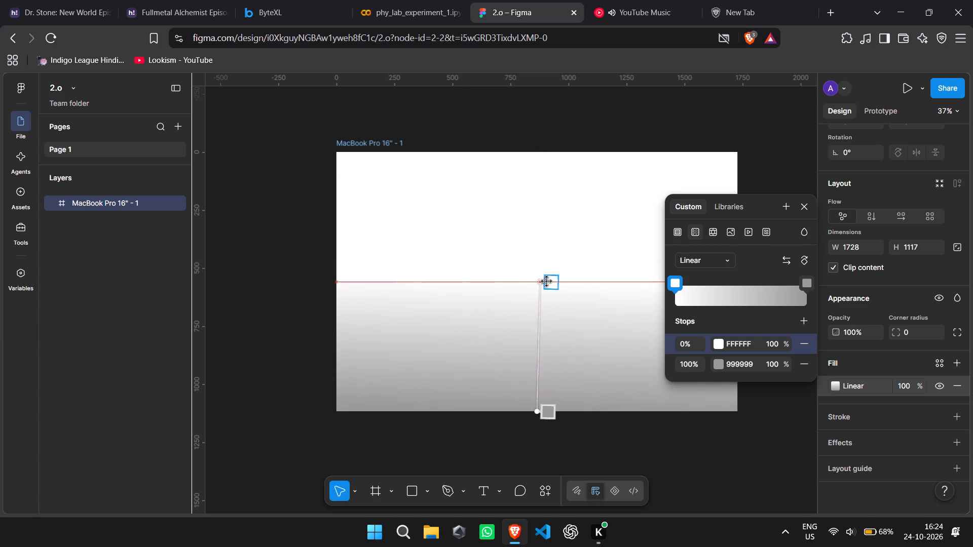
{"action": "left_click_drag", "start_coordinate": [547, 282], "coordinate": [535, 278]}
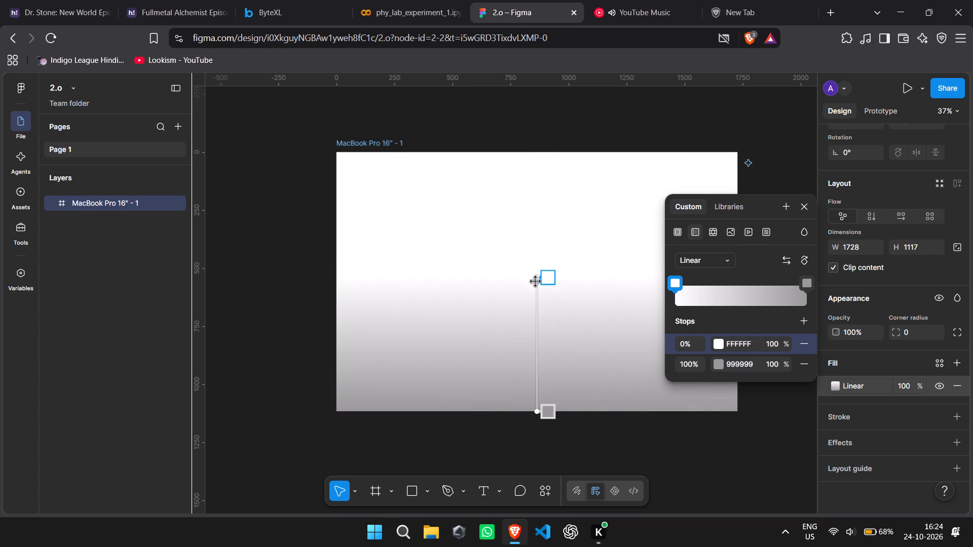
{"action": "left_click", "coordinate": [537, 413]}
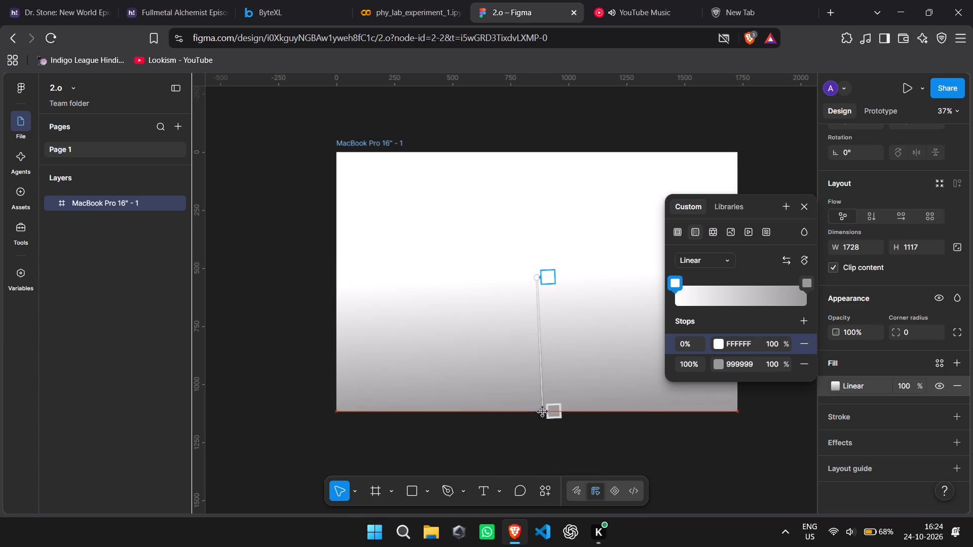
Set the gradient's 0% stop to the light purple B37DD9.
{"action": "left_click", "coordinate": [719, 341]}
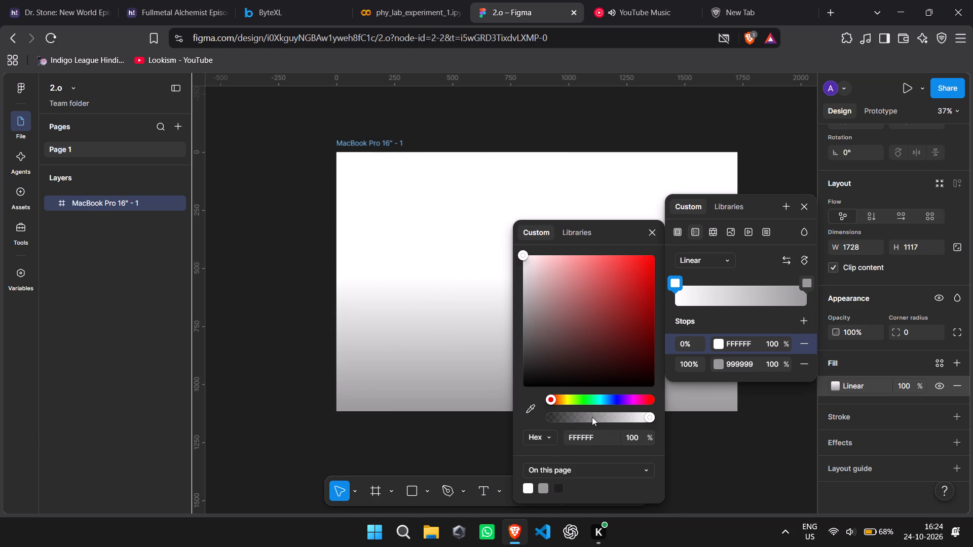
{"action": "left_click", "coordinate": [569, 299]}
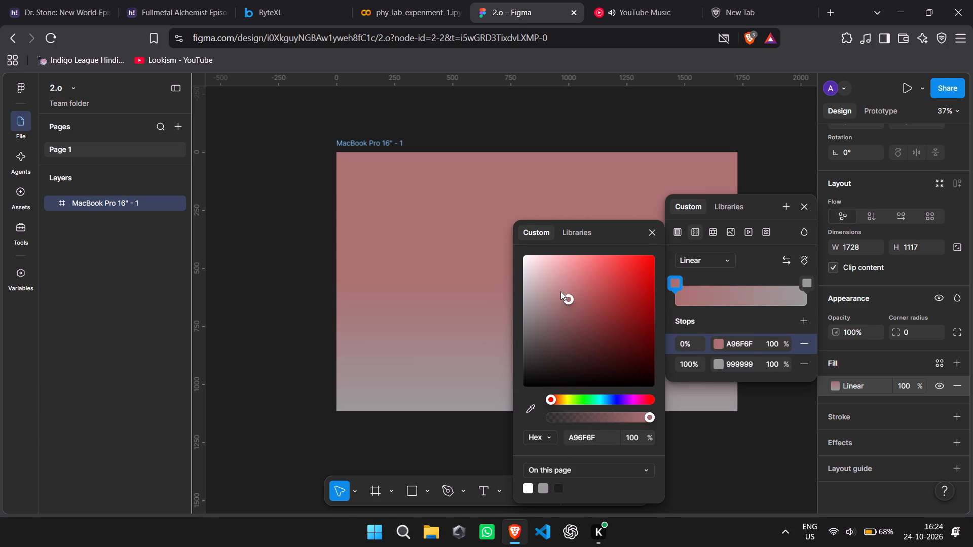
{"action": "left_click", "coordinate": [566, 275]}
{"action": "left_click", "coordinate": [566, 285]}
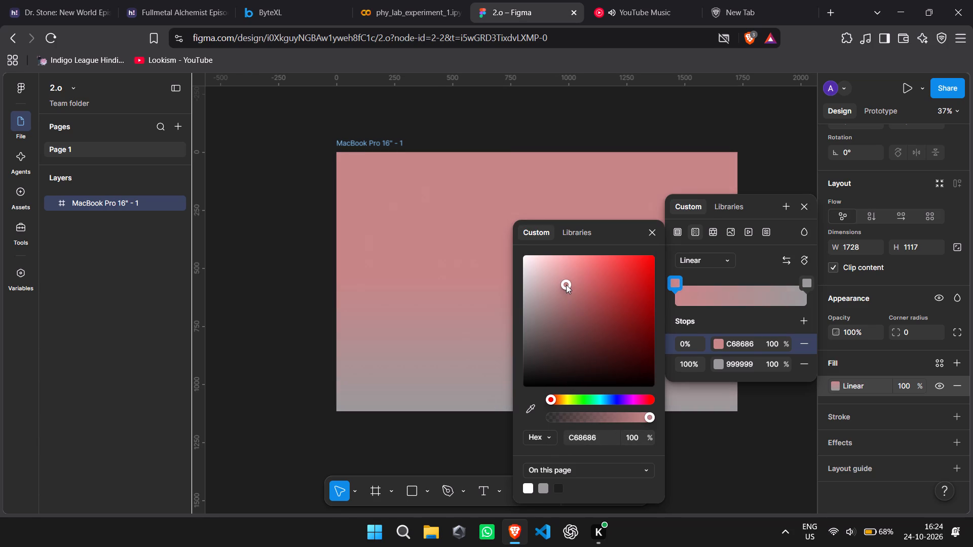
{"action": "left_click", "coordinate": [567, 295]}
{"action": "left_click", "coordinate": [567, 304]}
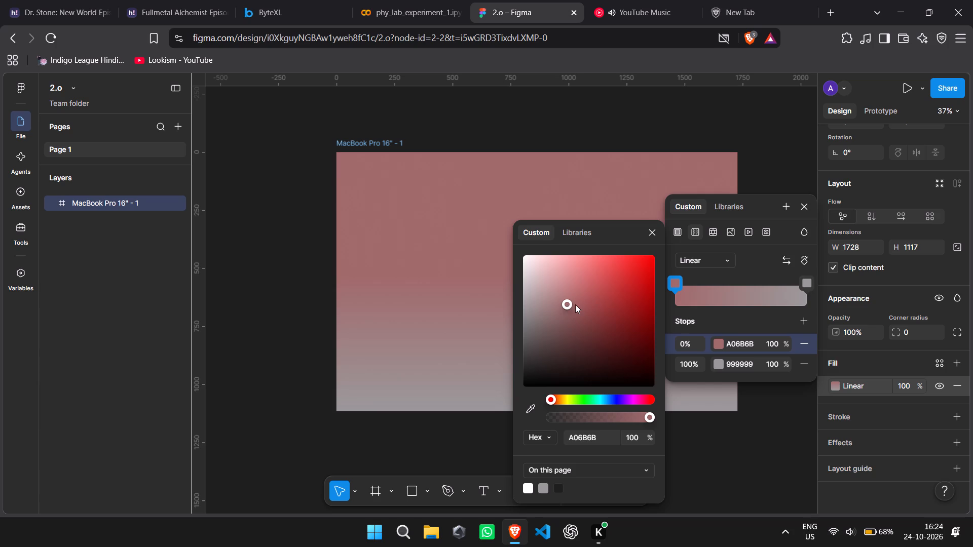
{"action": "left_click", "coordinate": [575, 304]}
{"action": "left_click", "coordinate": [592, 294]}
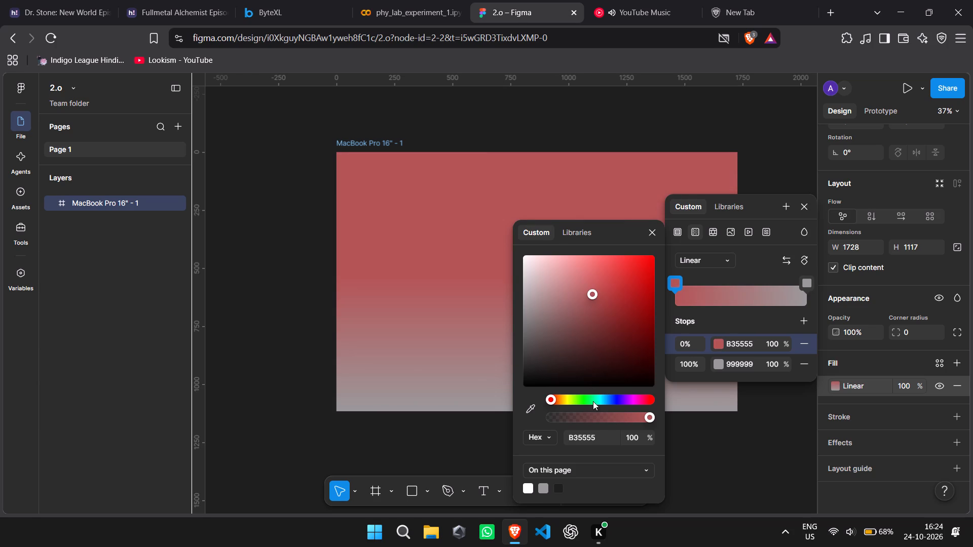
{"action": "left_click", "coordinate": [609, 401]}
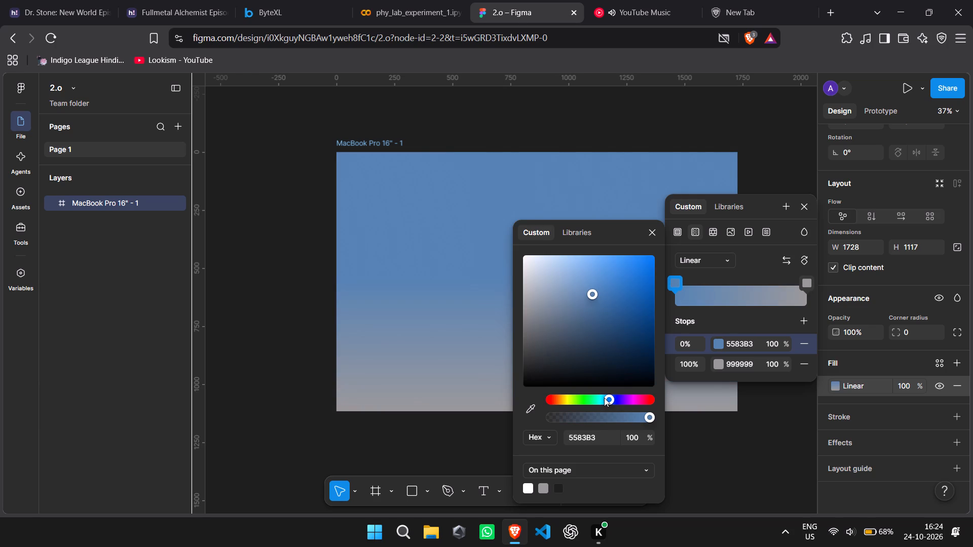
{"action": "double_click", "coordinate": [624, 394]}
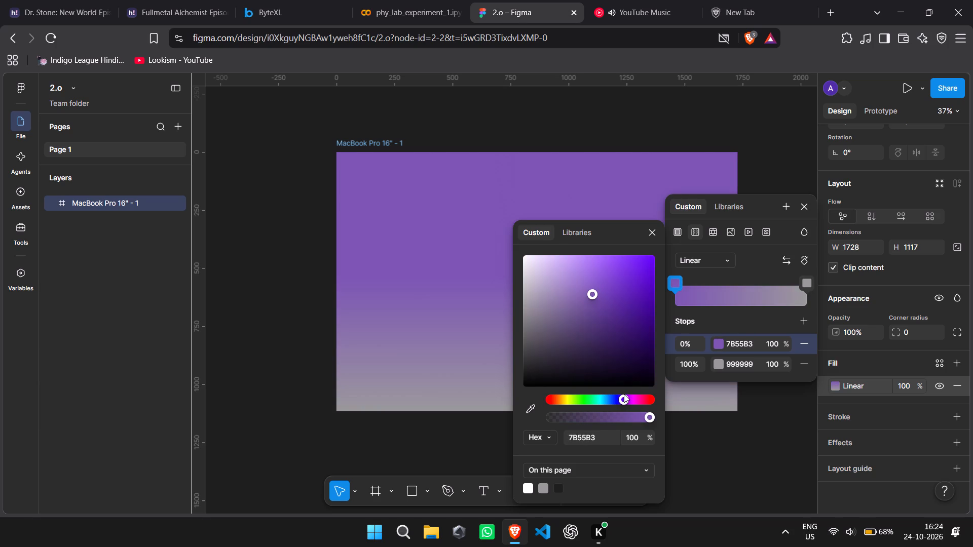
{"action": "double_click", "coordinate": [627, 398]}
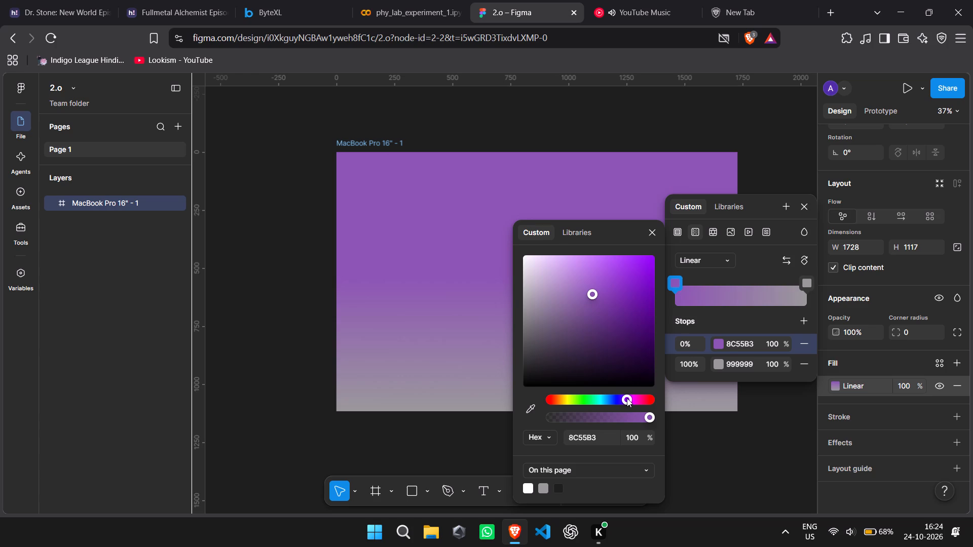
{"action": "left_click_drag", "start_coordinate": [588, 281], "coordinate": [579, 275]}
{"action": "left_click", "coordinate": [579, 275]}
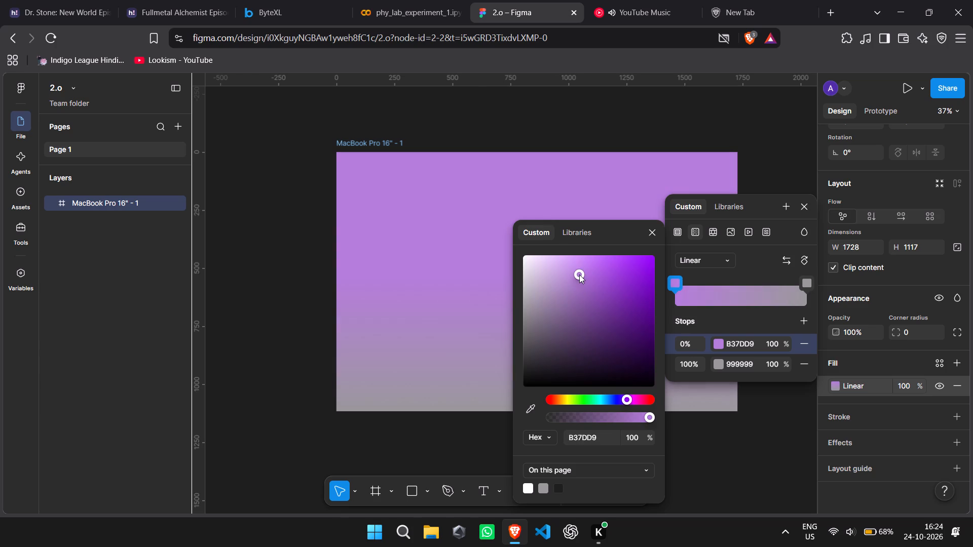
Set the gradient's 100% stop to the very dark purple 2A0C40.
{"action": "left_click", "coordinate": [720, 356]}
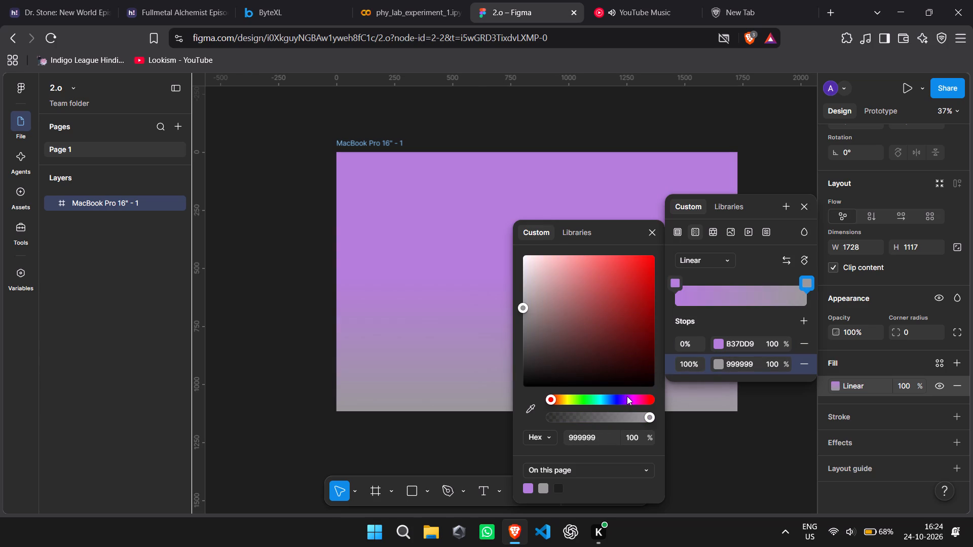
{"action": "left_click", "coordinate": [627, 396]}
{"action": "left_click", "coordinate": [607, 312]}
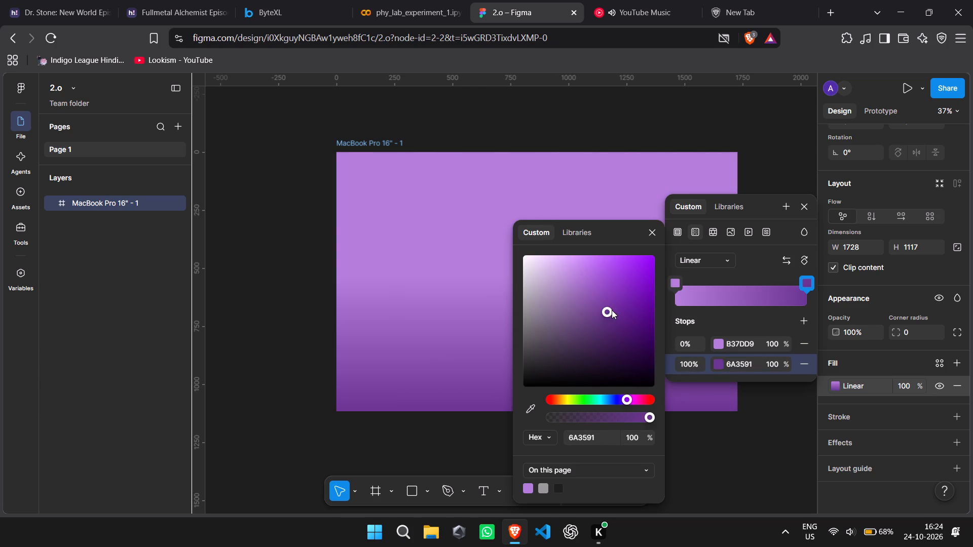
{"action": "left_click", "coordinate": [612, 310]}
{"action": "left_click", "coordinate": [624, 318]}
{"action": "left_click", "coordinate": [626, 345]}
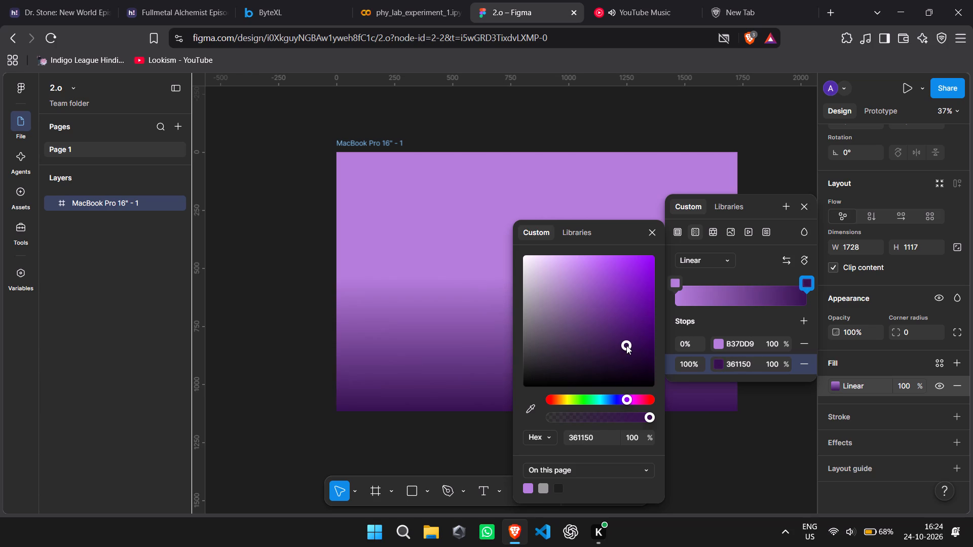
{"action": "left_click", "coordinate": [629, 354]}
Change the frame's gradient type to Radial and close the fill settings.
{"action": "left_click", "coordinate": [697, 262]}
{"action": "left_click", "coordinate": [708, 277]}
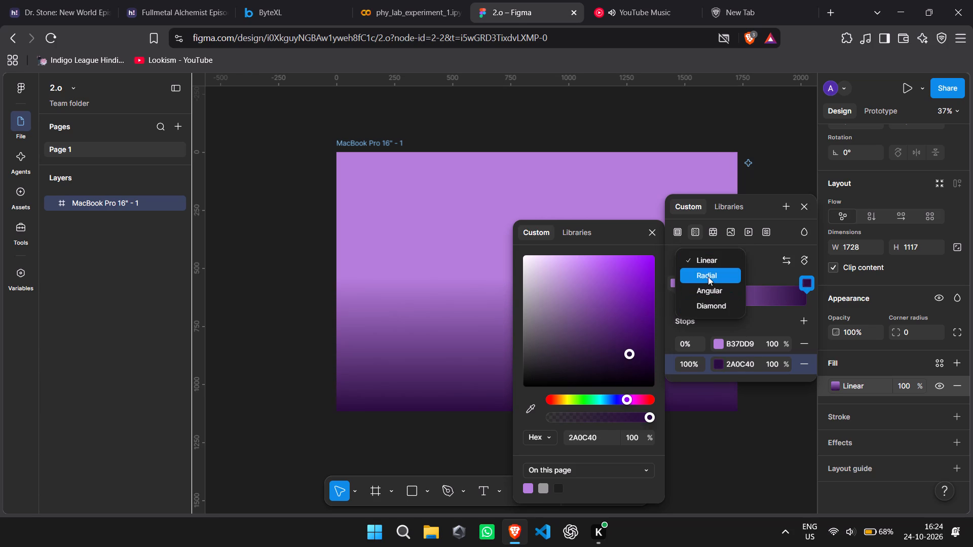
{"action": "left_click", "coordinate": [426, 185]}
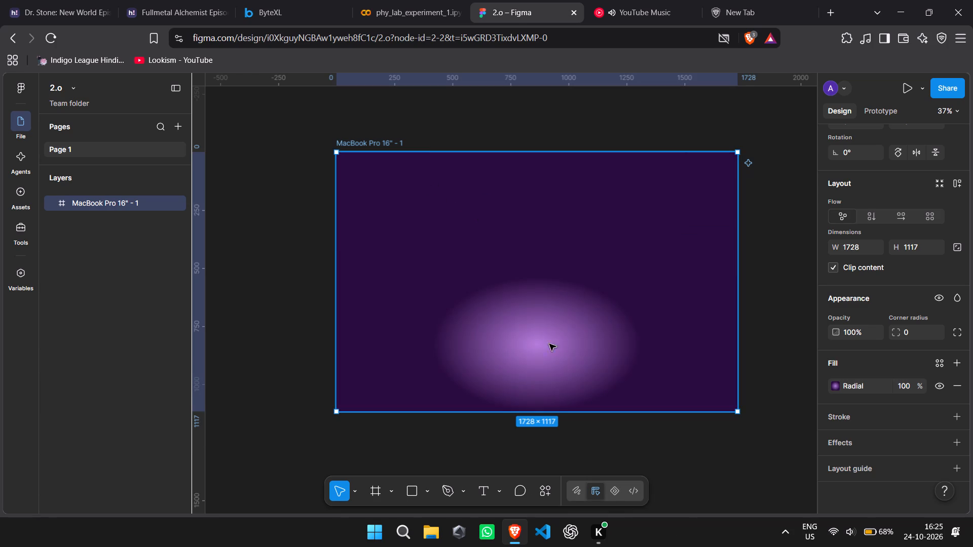
Move the radial gradient's origin to the frame's centre and place its end point straight below, slightly inside the bottom edge.
{"action": "left_click", "coordinate": [553, 333]}
{"action": "left_click", "coordinate": [835, 384]}
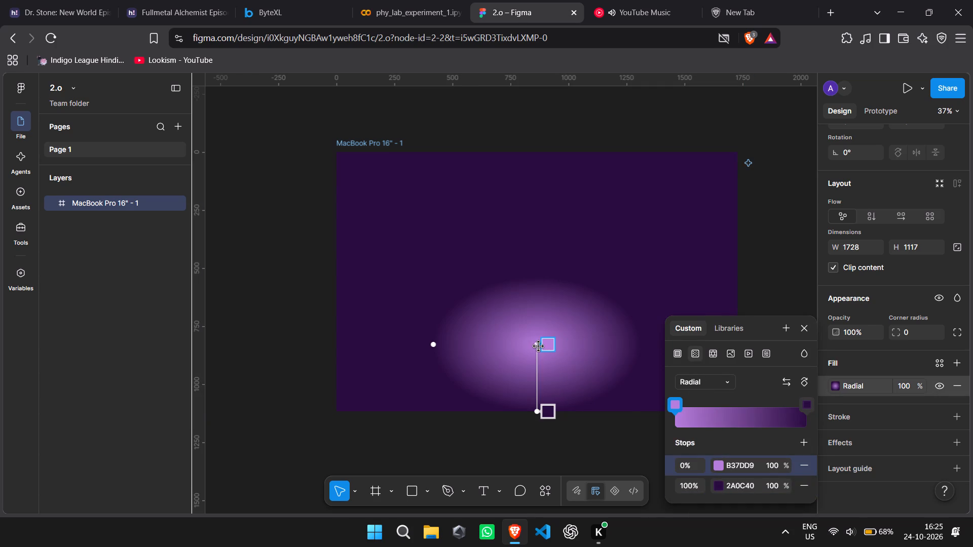
{"action": "left_click_drag", "start_coordinate": [539, 347], "coordinate": [537, 283]}
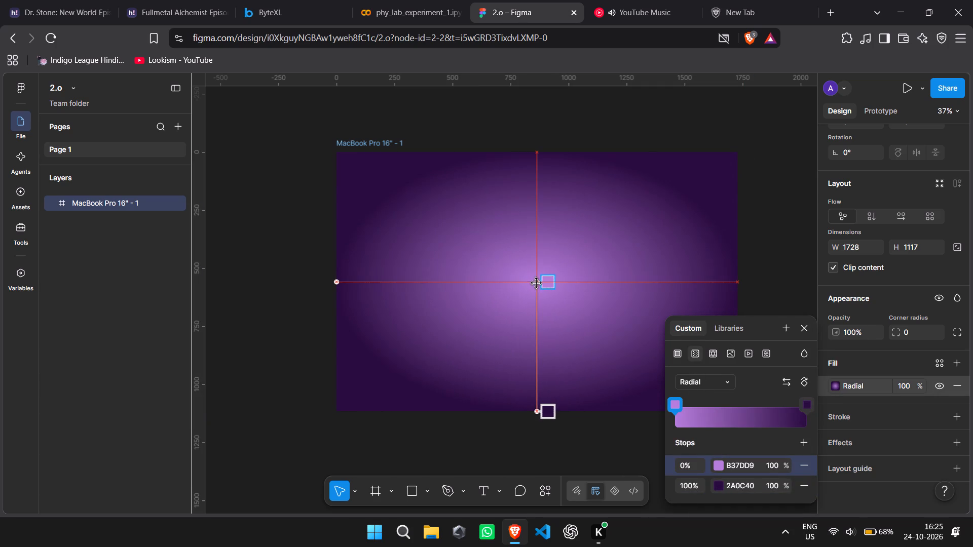
{"action": "left_click_drag", "start_coordinate": [537, 283], "coordinate": [537, 283]}
{"action": "left_click_drag", "start_coordinate": [536, 412], "coordinate": [538, 452]}
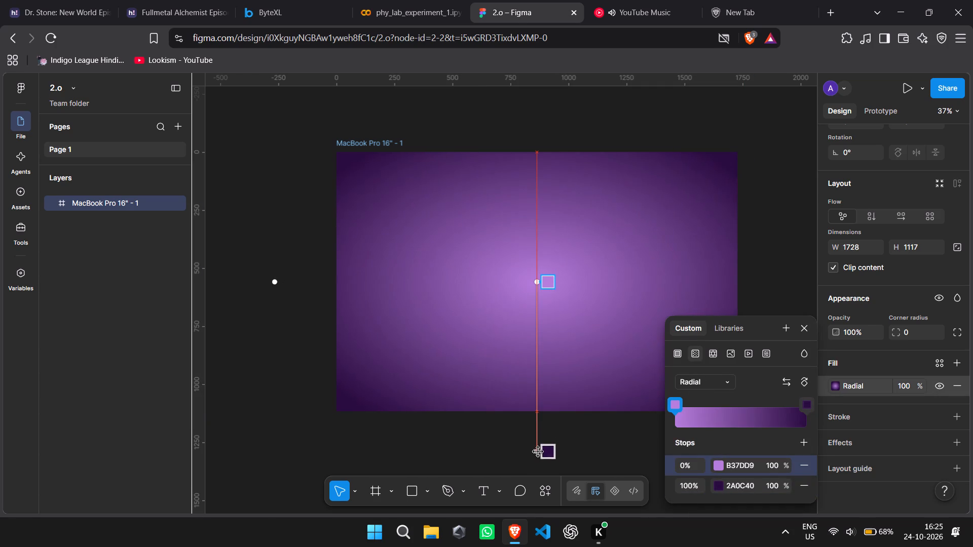
{"action": "left_click_drag", "start_coordinate": [538, 452], "coordinate": [542, 387]}
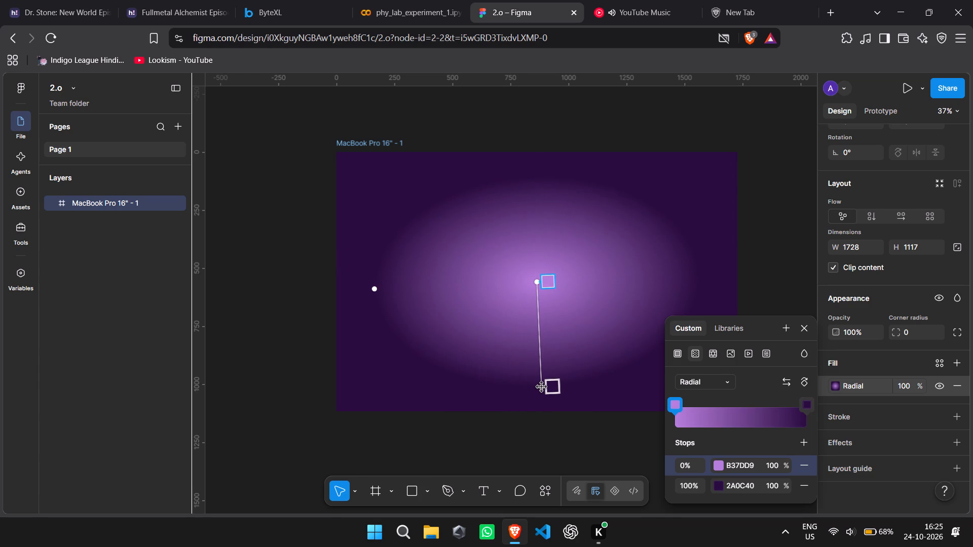
{"action": "left_click_drag", "start_coordinate": [542, 387], "coordinate": [539, 386]}
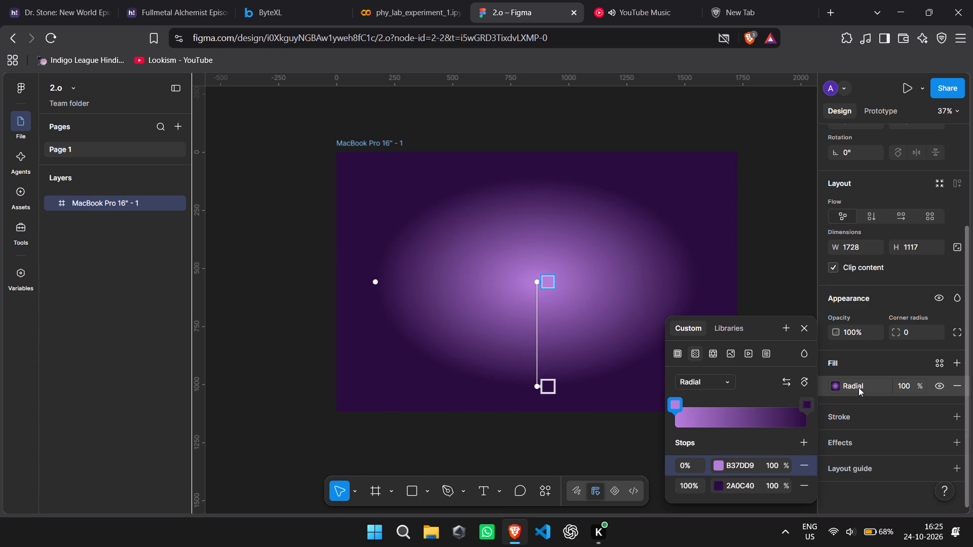
Change the radial gradient's 100% stop to the muted dark purple 453154.
{"action": "left_click", "coordinate": [717, 486]}
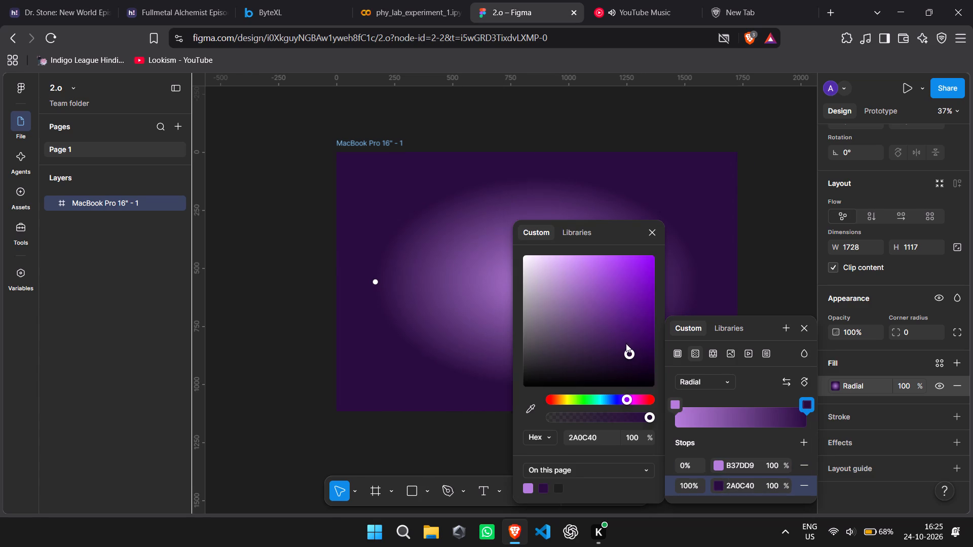
{"action": "left_click_drag", "start_coordinate": [628, 354], "coordinate": [616, 346]}
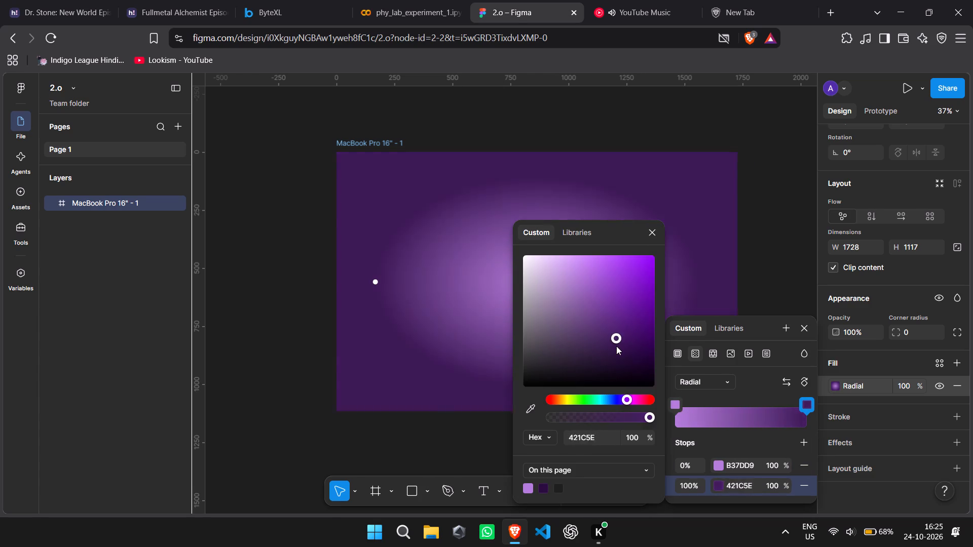
{"action": "left_click_drag", "start_coordinate": [616, 346], "coordinate": [600, 334]}
{"action": "left_click_drag", "start_coordinate": [600, 334], "coordinate": [596, 321]}
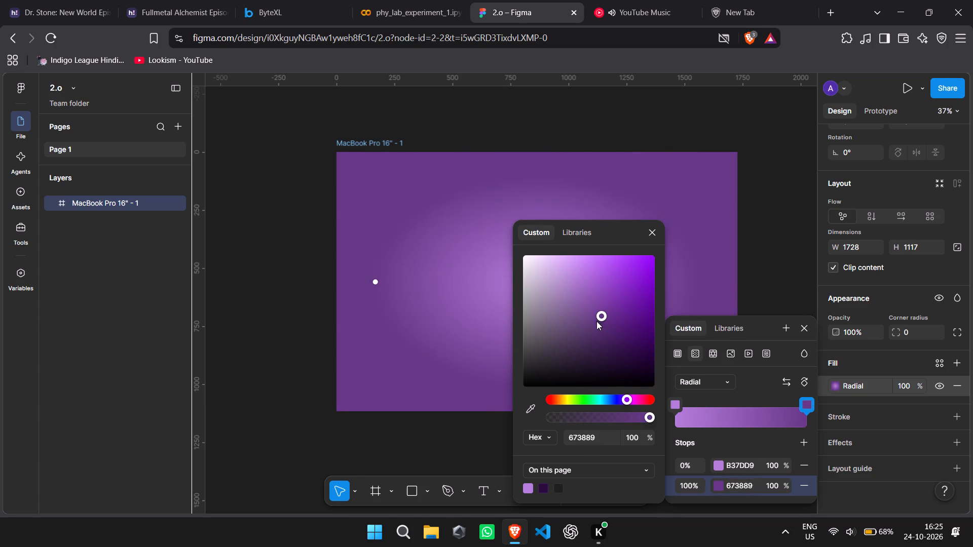
{"action": "left_click_drag", "start_coordinate": [596, 321], "coordinate": [594, 305]}
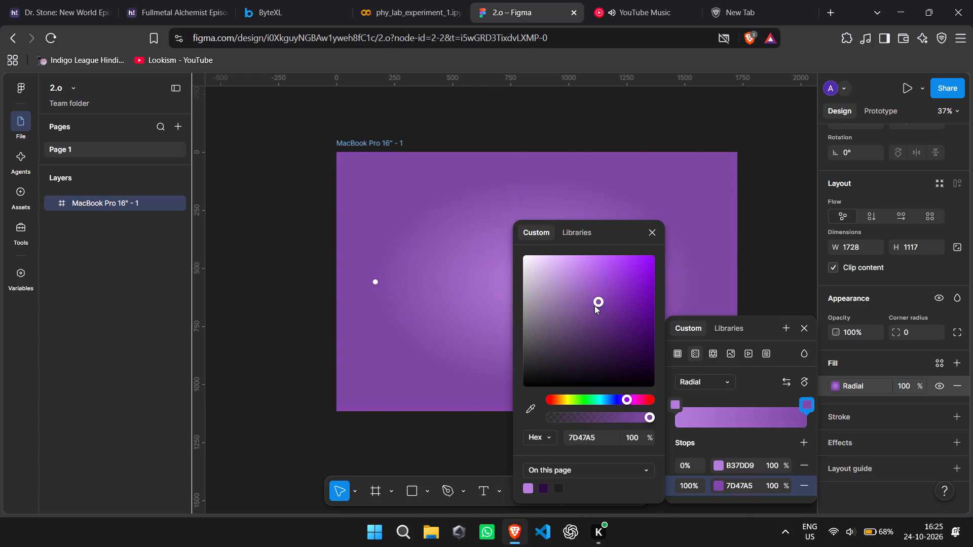
{"action": "left_click_drag", "start_coordinate": [594, 305], "coordinate": [588, 322]}
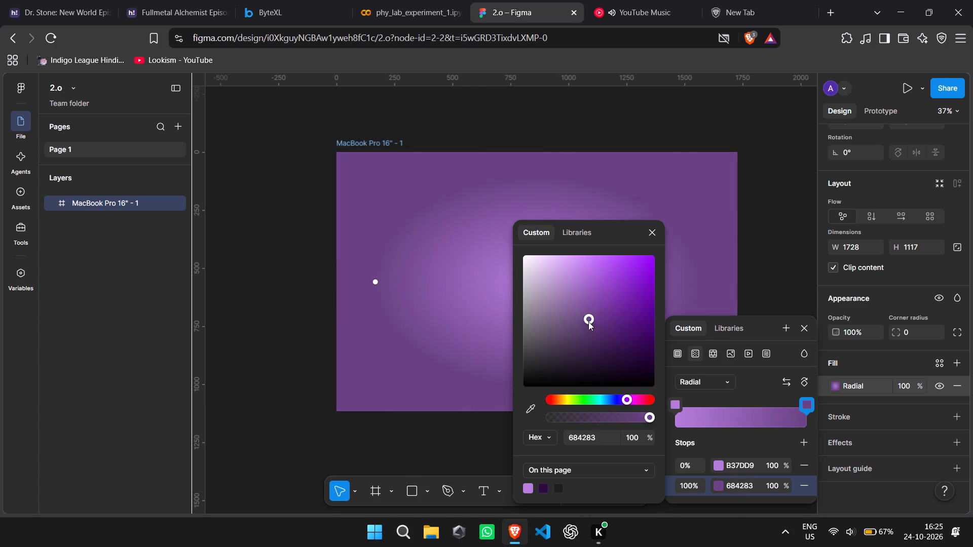
{"action": "left_click_drag", "start_coordinate": [588, 322], "coordinate": [579, 334]}
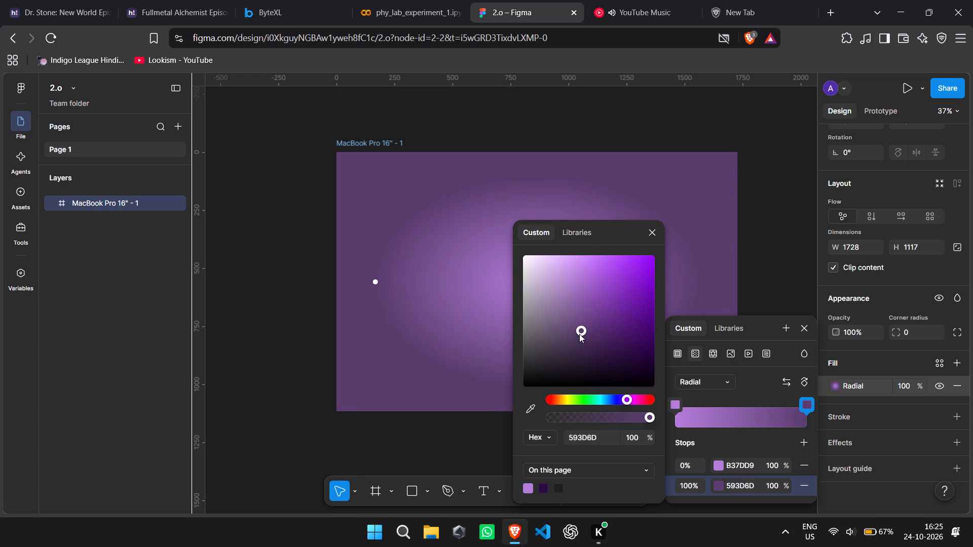
{"action": "left_click_drag", "start_coordinate": [579, 334], "coordinate": [585, 332]}
{"action": "left_click_drag", "start_coordinate": [585, 332], "coordinate": [579, 343]}
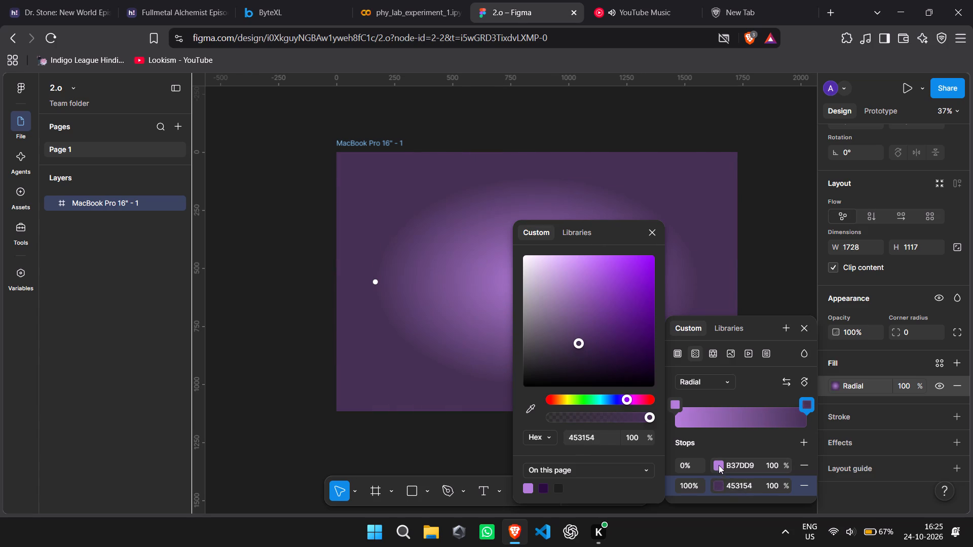
Darken the radial gradient's 0% stop to the purple 744993 and close the fill settings.
{"action": "left_click", "coordinate": [718, 463]}
{"action": "left_click_drag", "start_coordinate": [581, 273], "coordinate": [580, 286]}
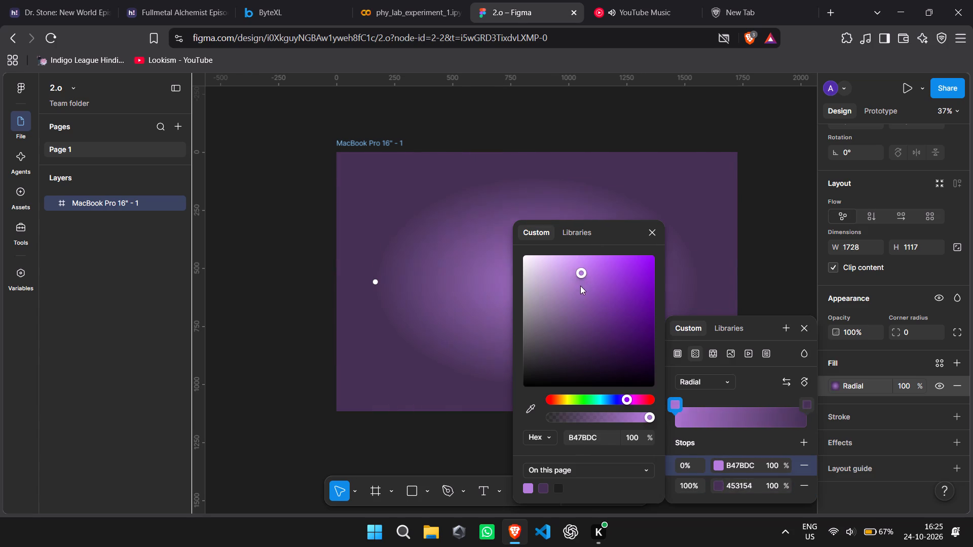
{"action": "left_click_drag", "start_coordinate": [580, 286], "coordinate": [590, 311]}
{"action": "left_click", "coordinate": [253, 329]}
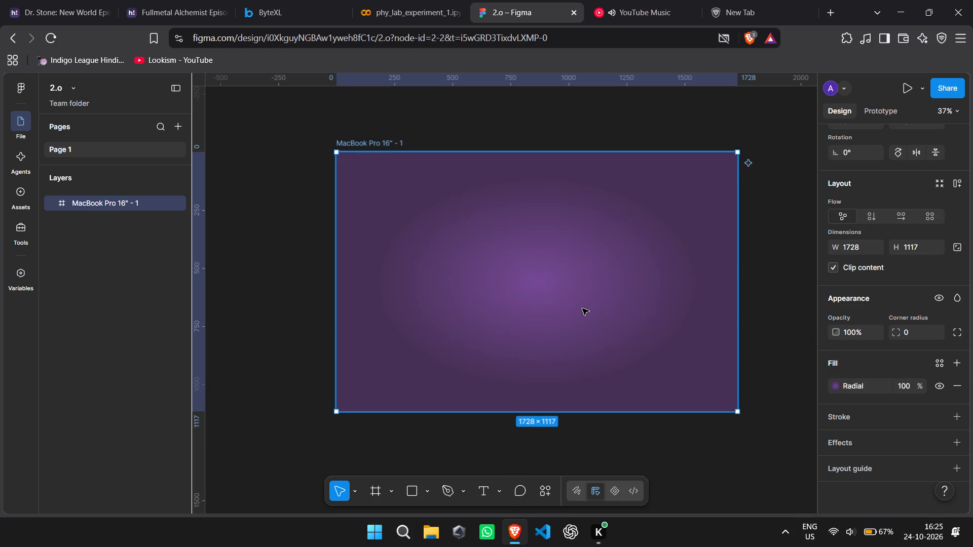
Enlarge the radial gradient by extending its end point straight down to slightly below the frame's bottom edge.
{"action": "left_click", "coordinate": [834, 390]}
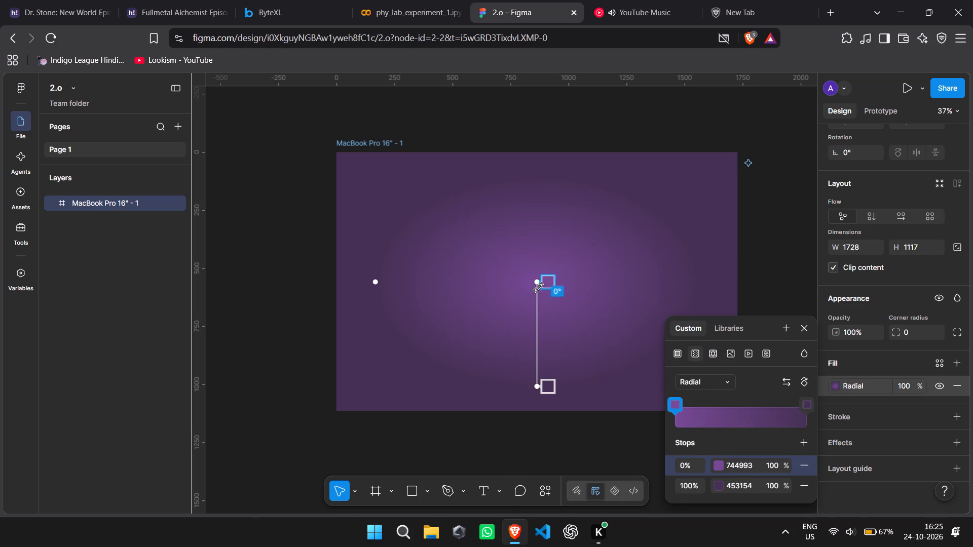
{"action": "left_click_drag", "start_coordinate": [539, 388], "coordinate": [540, 401]}
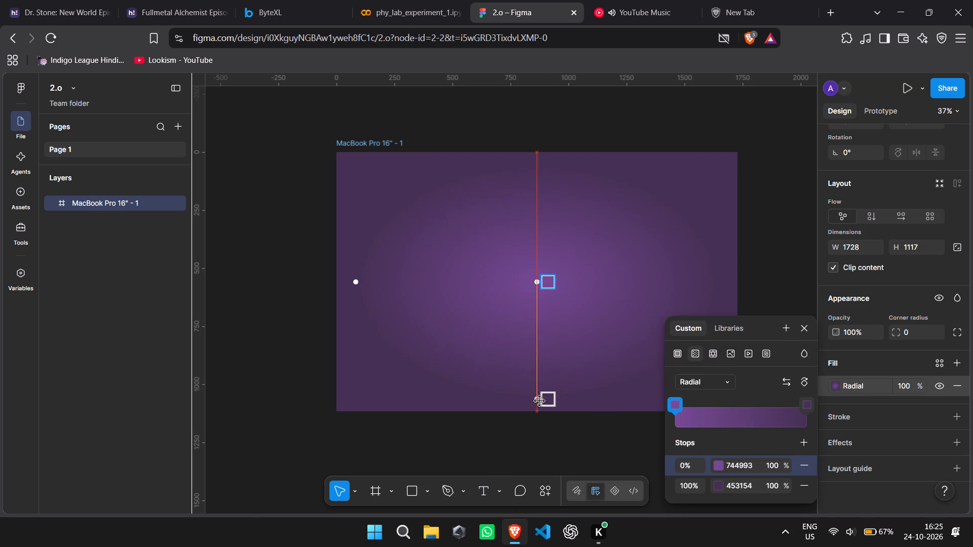
{"action": "left_click_drag", "start_coordinate": [540, 401], "coordinate": [540, 412]}
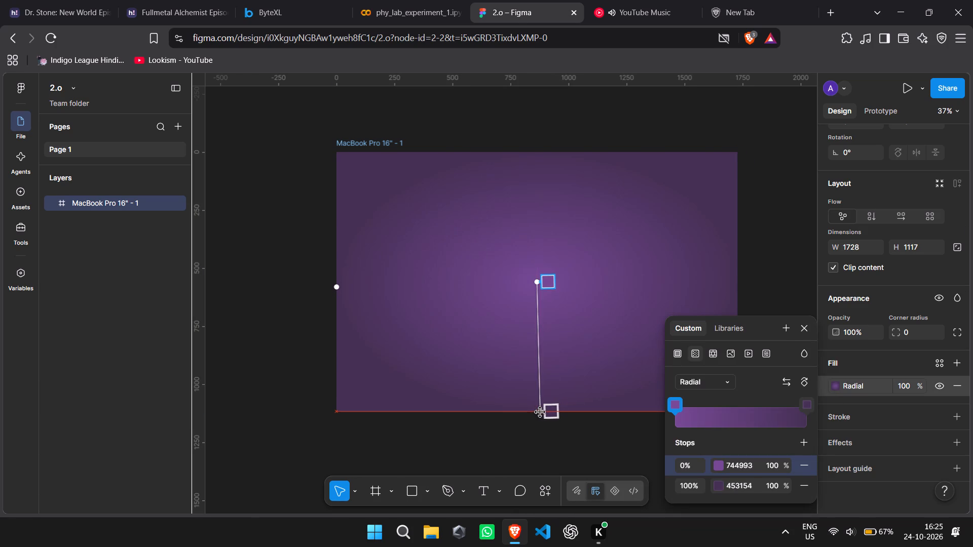
{"action": "left_click_drag", "start_coordinate": [540, 412], "coordinate": [535, 433]}
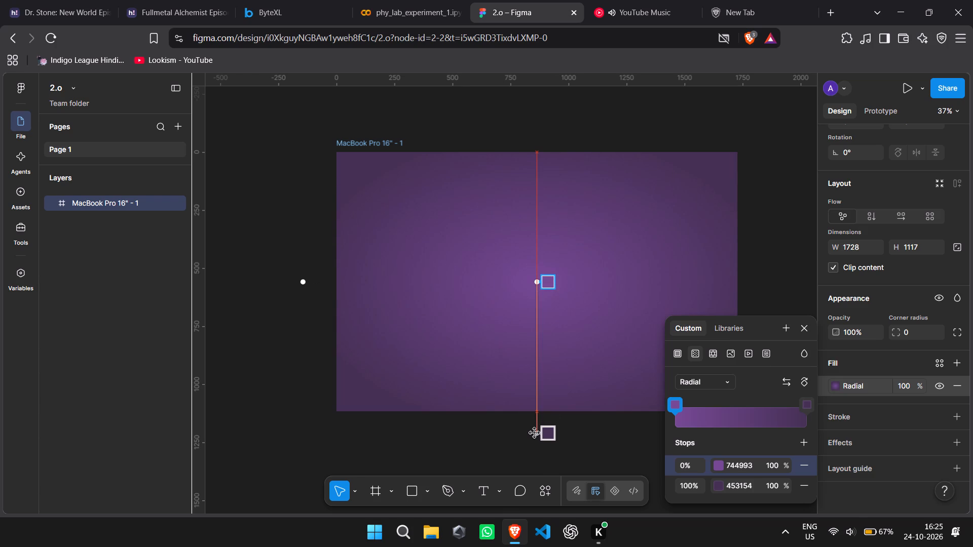
Nudge the radial gradient's end point slightly up, keeping it below the frame's bottom edge.
{"action": "left_click_drag", "start_coordinate": [535, 433], "coordinate": [535, 430]}
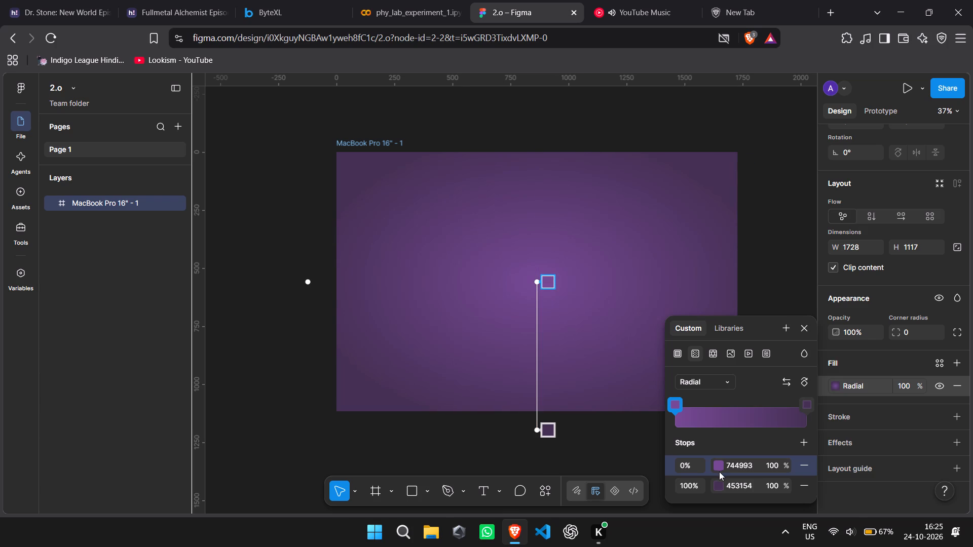
Darken the radial gradient's 100% stop to the deep purple 2D1041 and close the fill settings.
{"action": "left_click", "coordinate": [716, 485]}
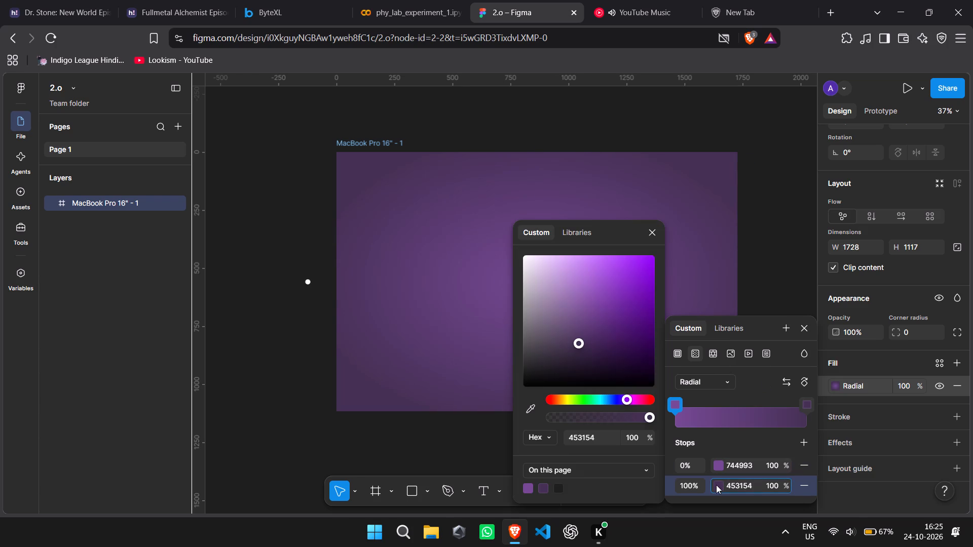
{"action": "left_click", "coordinate": [545, 486]}
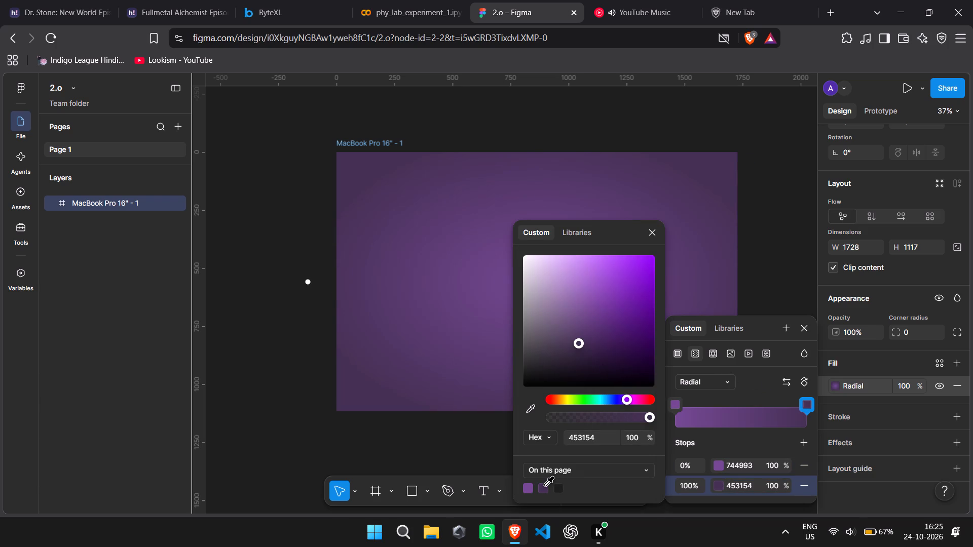
{"action": "left_click_drag", "start_coordinate": [579, 343], "coordinate": [612, 347]}
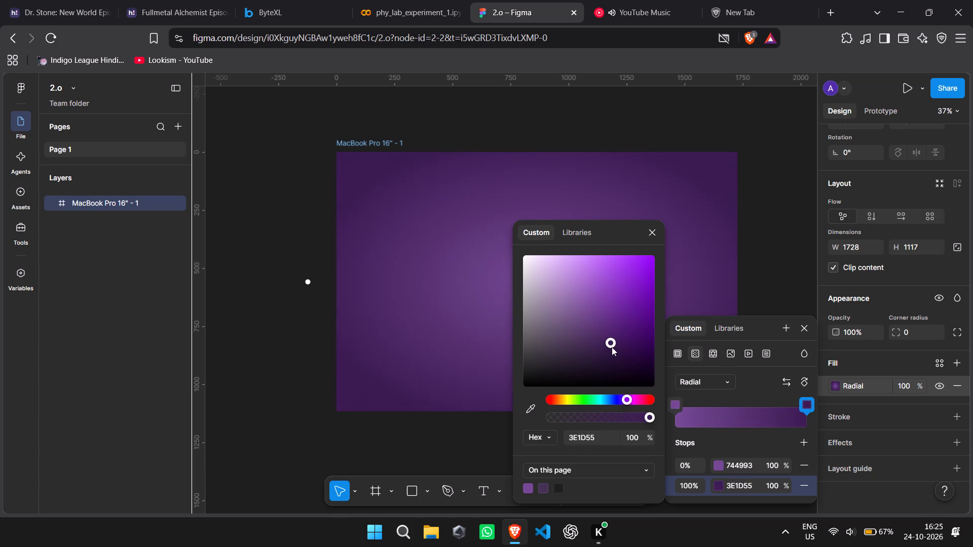
{"action": "left_click_drag", "start_coordinate": [612, 347], "coordinate": [620, 342]}
{"action": "left_click_drag", "start_coordinate": [620, 342], "coordinate": [623, 353]}
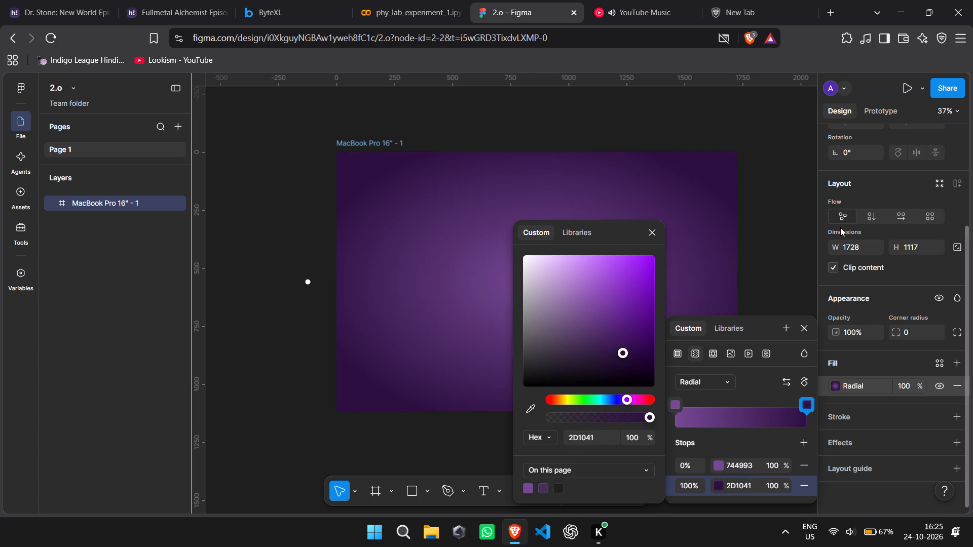
{"action": "left_click", "coordinate": [765, 245]}
{"action": "left_click", "coordinate": [742, 296]}
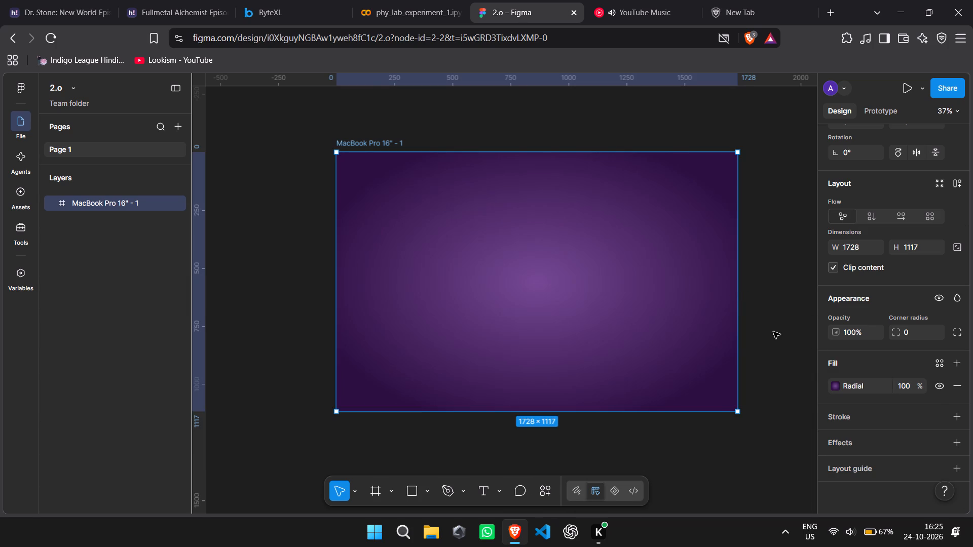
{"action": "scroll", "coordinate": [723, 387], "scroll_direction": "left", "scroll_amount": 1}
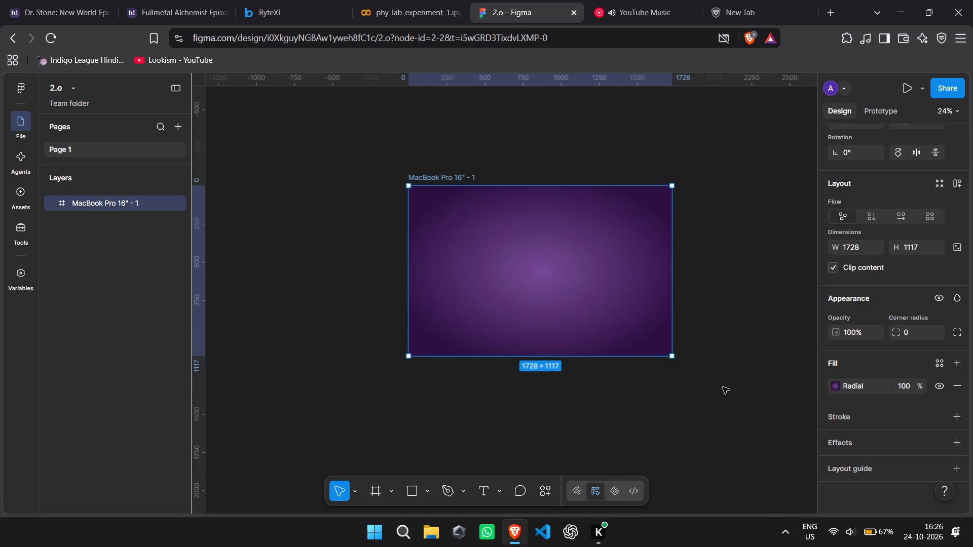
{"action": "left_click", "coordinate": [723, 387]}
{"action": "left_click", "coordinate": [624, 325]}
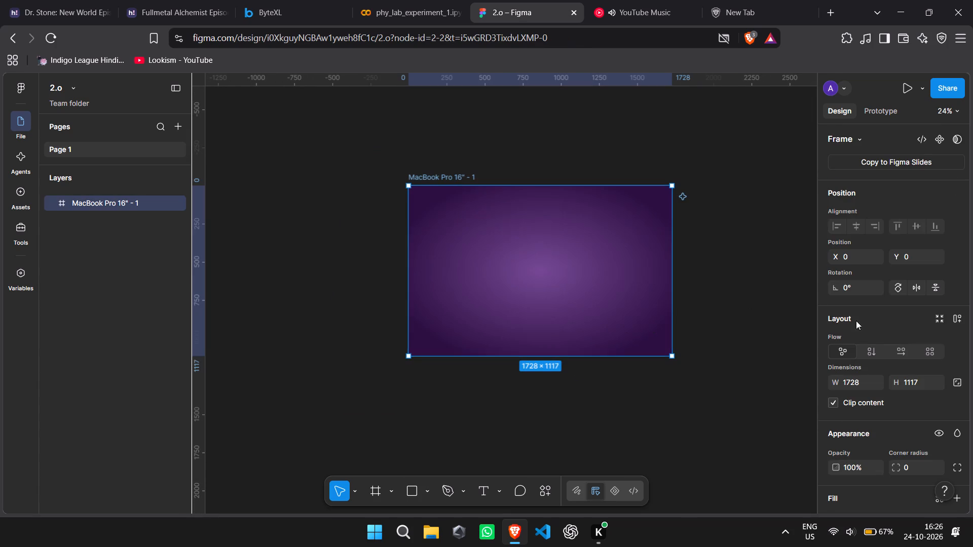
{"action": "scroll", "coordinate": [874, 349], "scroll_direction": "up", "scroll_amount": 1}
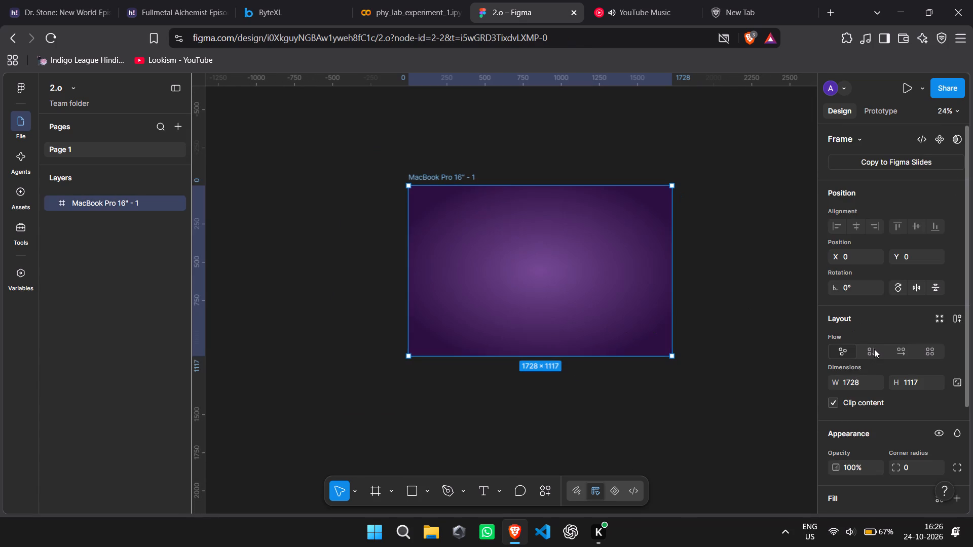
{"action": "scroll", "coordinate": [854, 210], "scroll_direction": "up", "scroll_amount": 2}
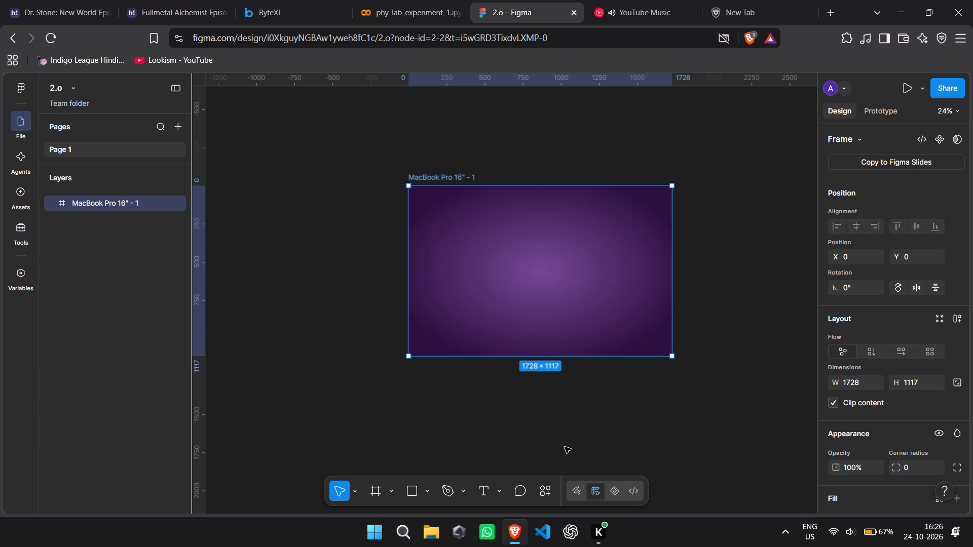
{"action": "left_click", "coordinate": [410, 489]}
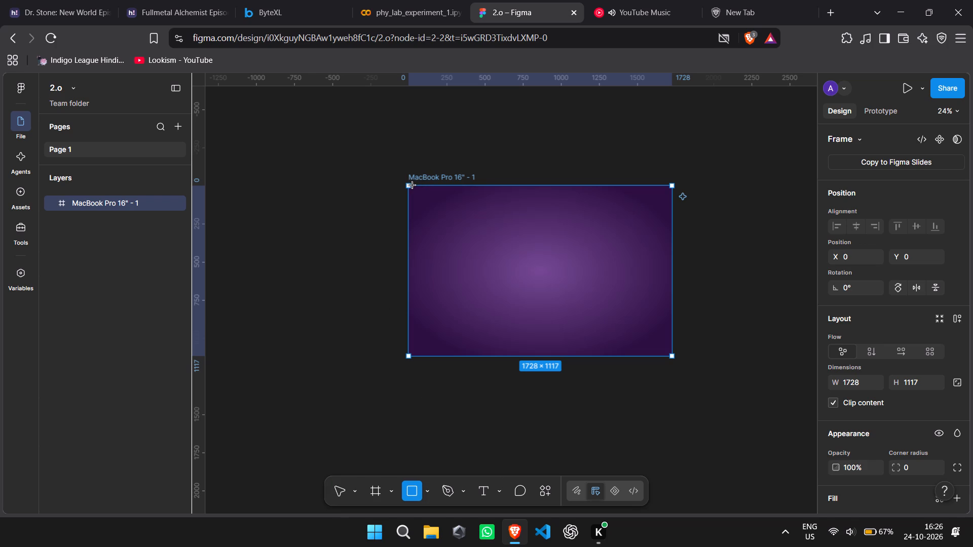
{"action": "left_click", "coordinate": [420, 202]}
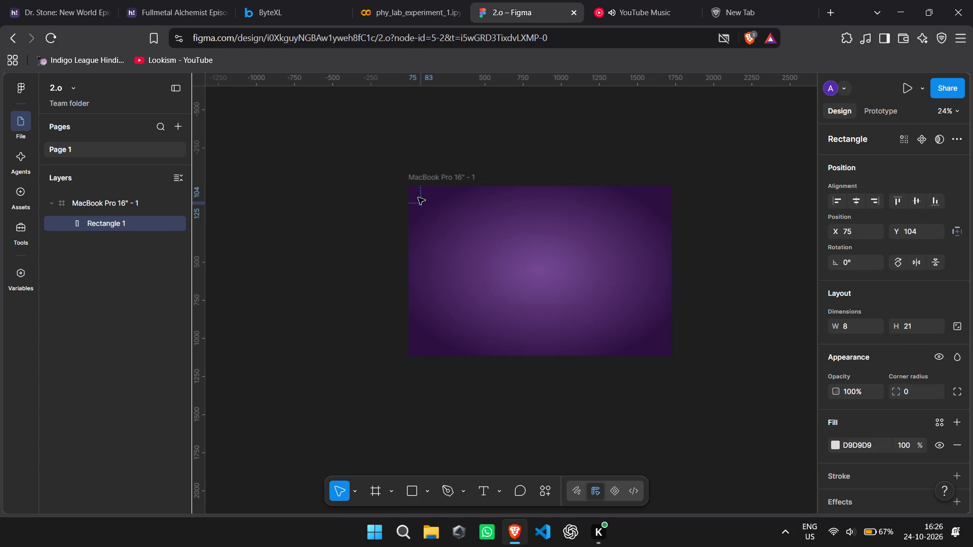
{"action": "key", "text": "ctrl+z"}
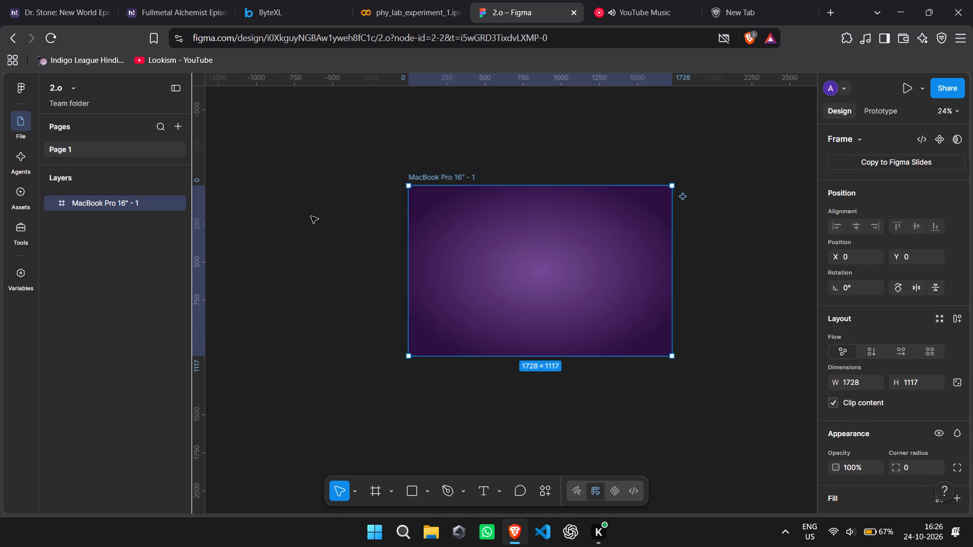
Draw a full-height rectangle about 237 × 1117 from the frame's top-left corner, flush with its left edge.
{"action": "left_click", "coordinate": [310, 215]}
{"action": "key", "text": "r"}
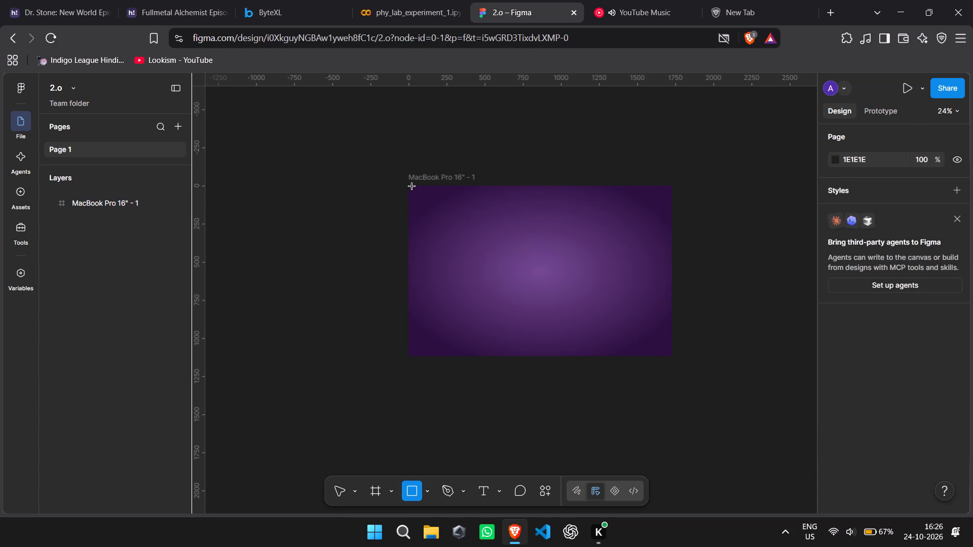
{"action": "left_click_drag", "start_coordinate": [409, 186], "coordinate": [445, 357]}
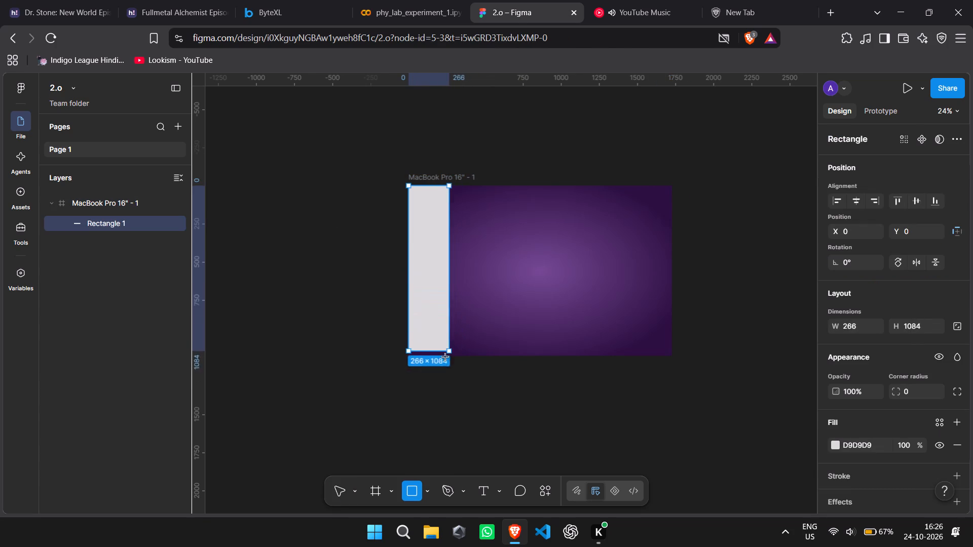
{"action": "left_click_drag", "start_coordinate": [445, 357], "coordinate": [443, 359]}
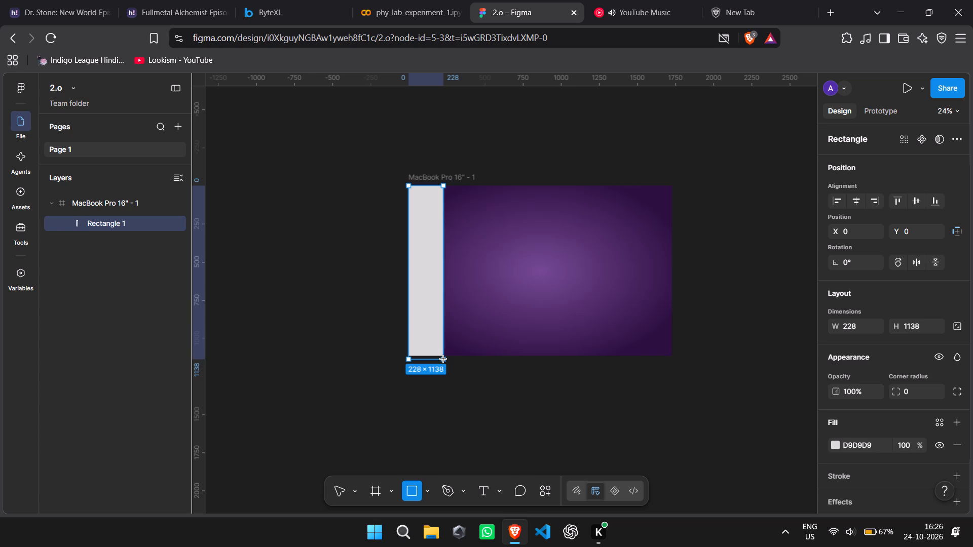
{"action": "left_click_drag", "start_coordinate": [443, 359], "coordinate": [445, 358]}
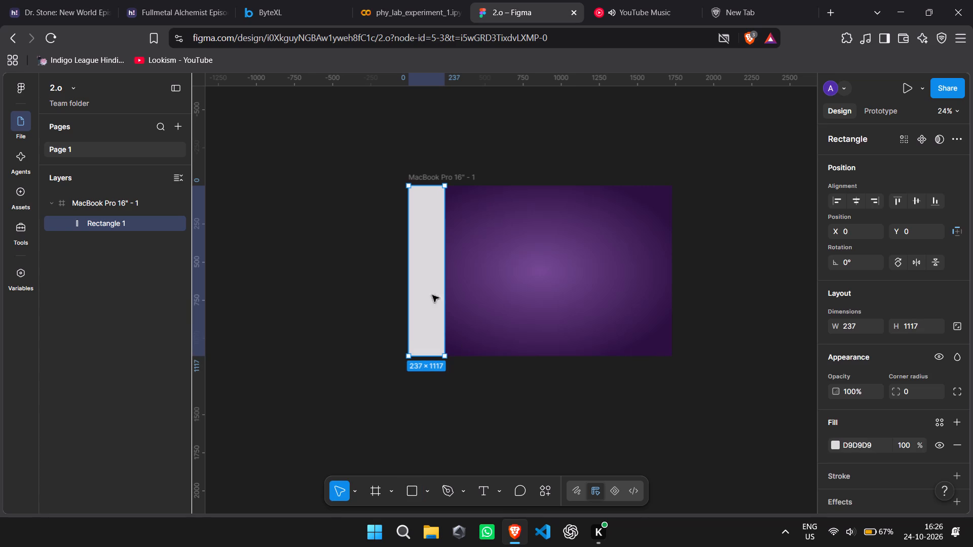
Duplicate the rectangle, place the copy at X 502, Y 0, and repeat the duplication twice at the same offset for four vertical bars.
{"action": "key", "text": "ctrl+d"}
{"action": "left_click_drag", "start_coordinate": [423, 282], "coordinate": [493, 285]}
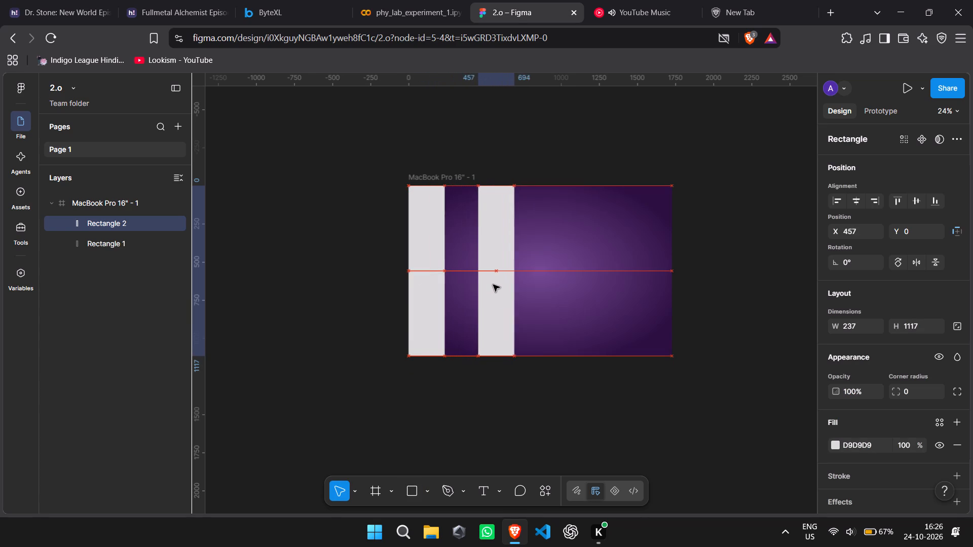
{"action": "left_click_drag", "start_coordinate": [493, 285], "coordinate": [499, 280]}
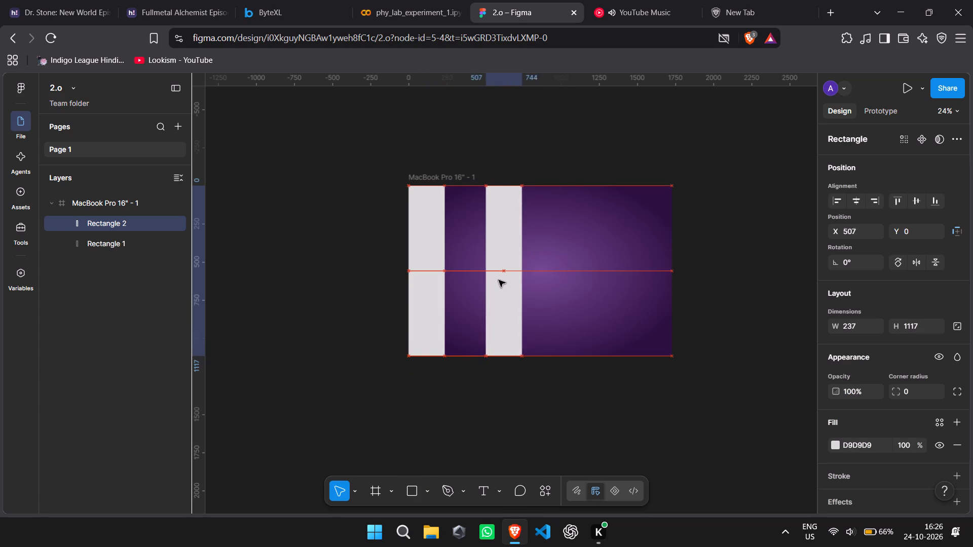
{"action": "left_click_drag", "start_coordinate": [499, 280], "coordinate": [500, 280]}
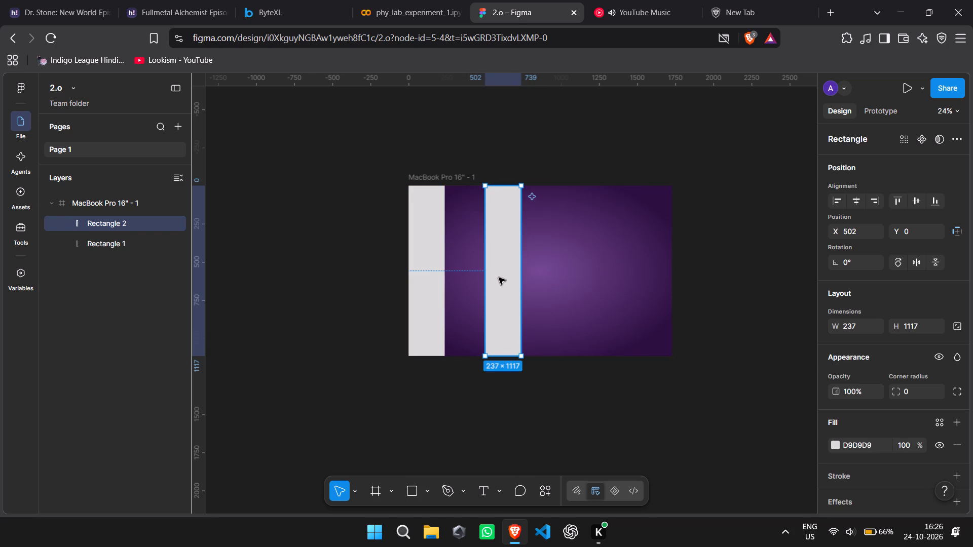
{"action": "key", "text": "ctrl+d"}
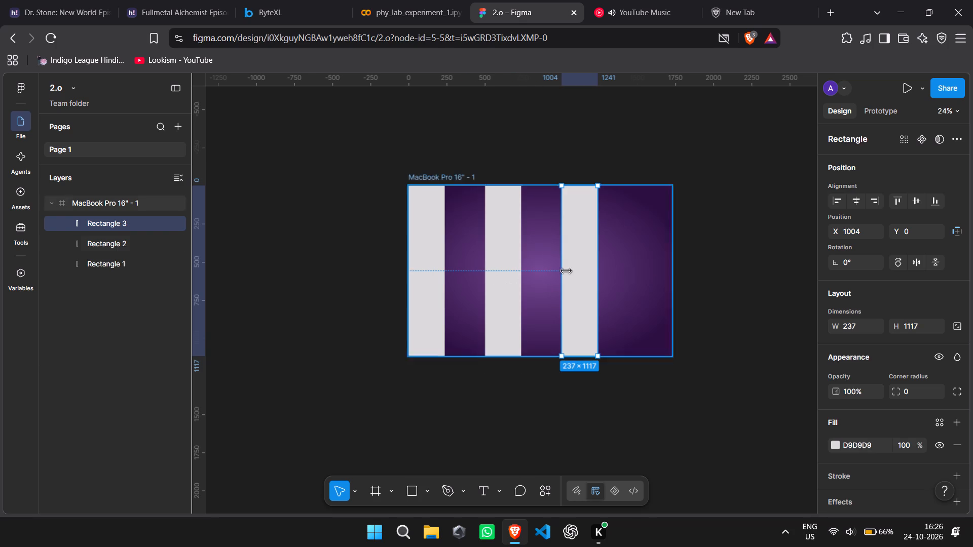
{"action": "key", "text": "ctrl+d"}
{"action": "left_click", "coordinate": [712, 279]}
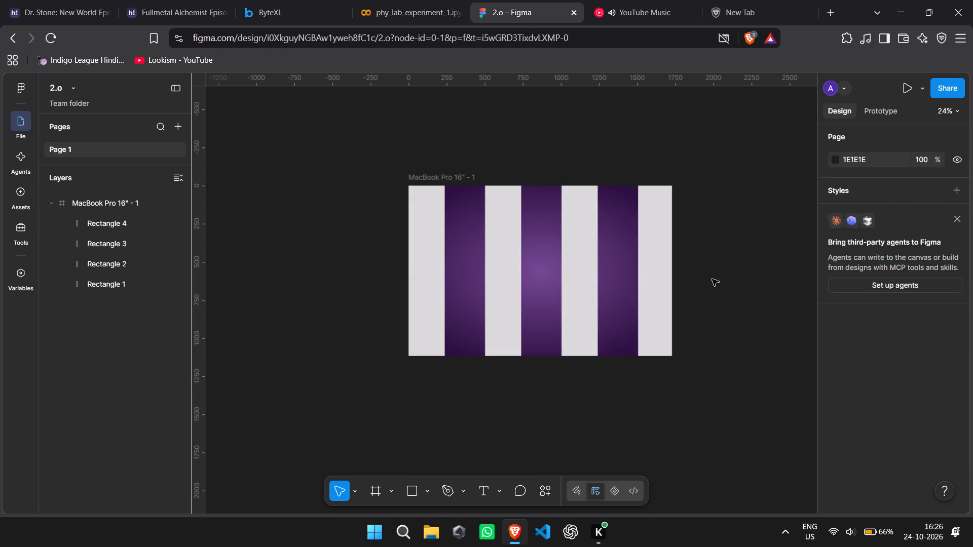
Move the fourth rectangle to X 1491, flush with the frame's right edge, and the third rectangle to X 996.
{"action": "left_click", "coordinate": [663, 283]}
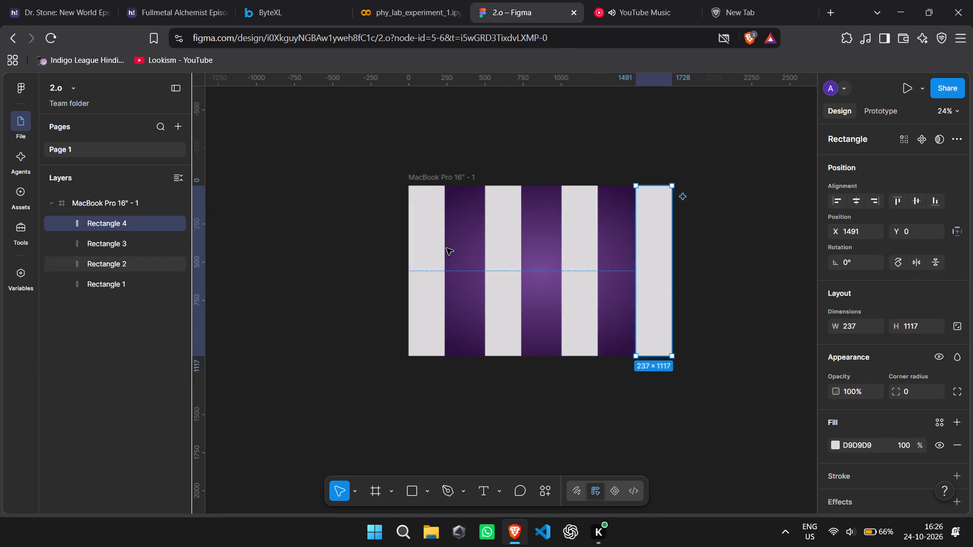
{"action": "left_click", "coordinate": [425, 260]}
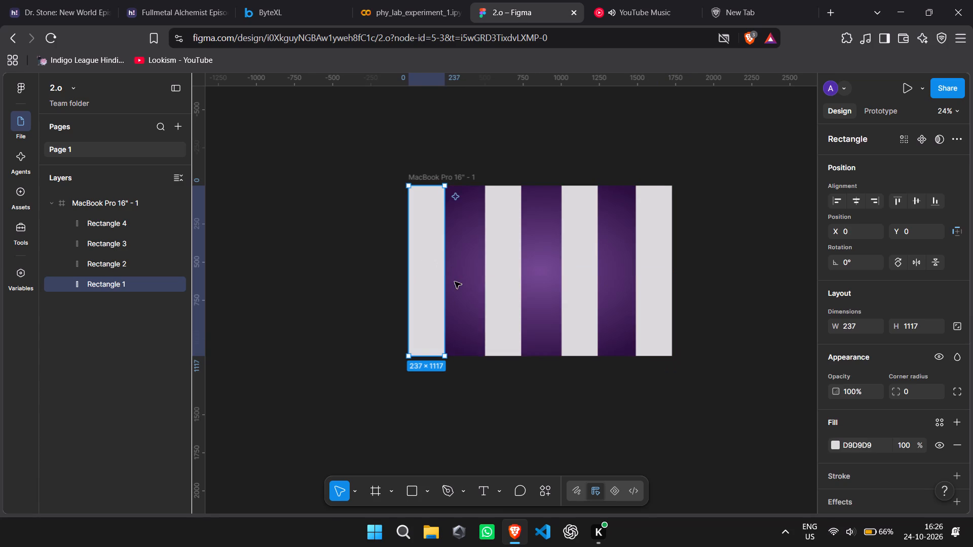
{"action": "left_click", "coordinate": [491, 281]}
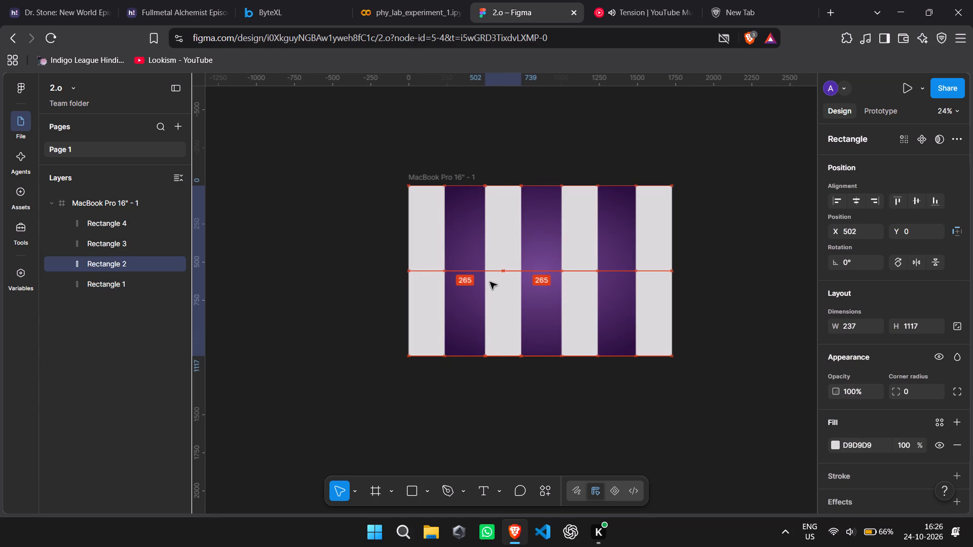
{"action": "left_click", "coordinate": [571, 301]}
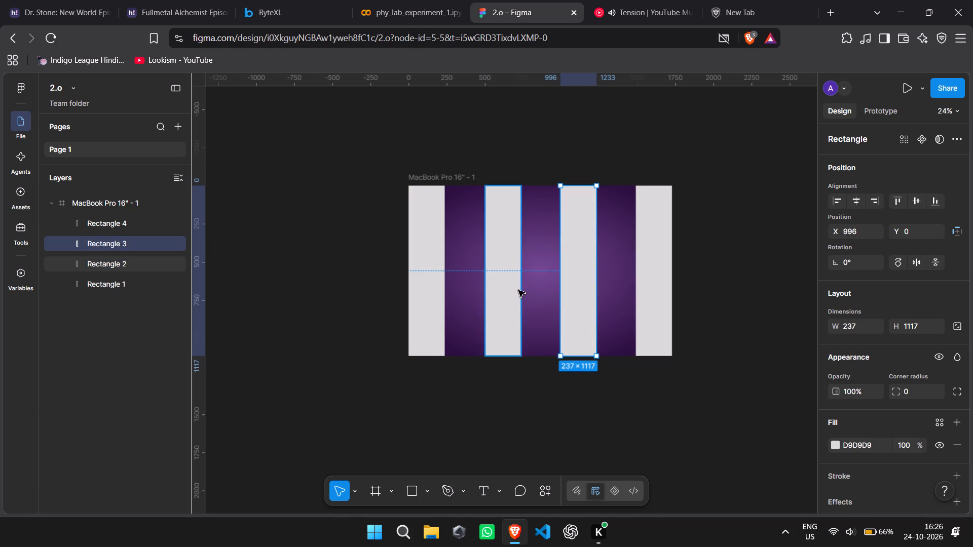
Move the second rectangle horizontally to X 469, closer to the first rectangle.
{"action": "left_click_drag", "start_coordinate": [517, 290], "coordinate": [513, 289]}
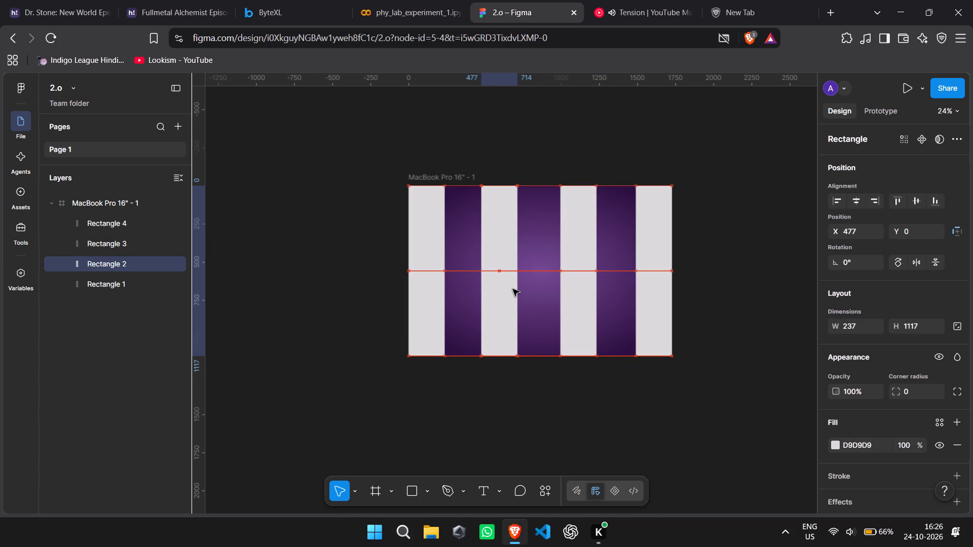
{"action": "left_click_drag", "start_coordinate": [513, 289], "coordinate": [516, 290]}
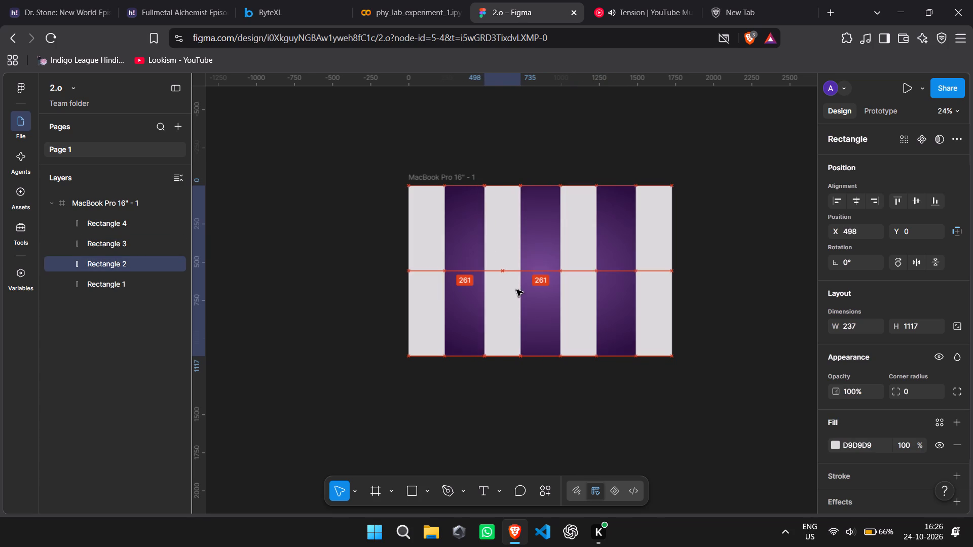
{"action": "left_click_drag", "start_coordinate": [516, 290], "coordinate": [512, 291]}
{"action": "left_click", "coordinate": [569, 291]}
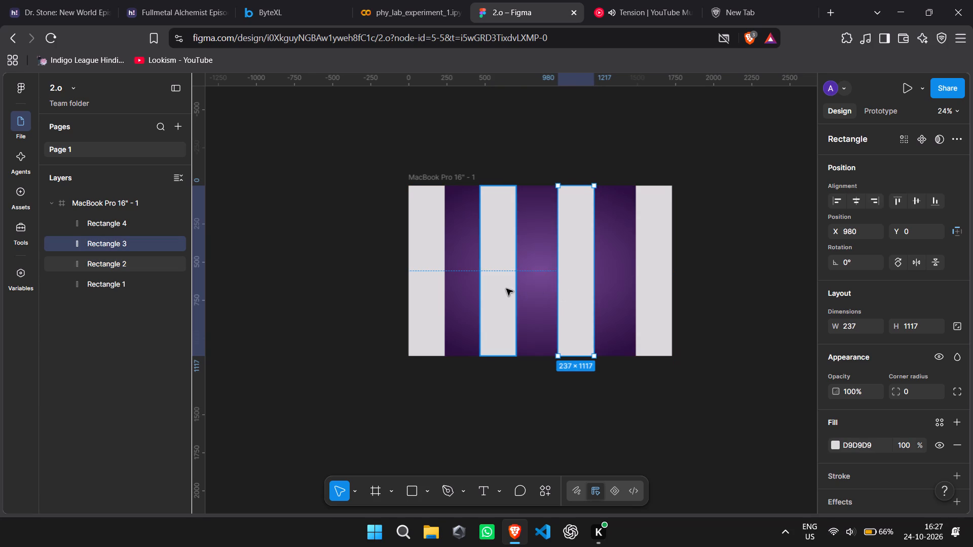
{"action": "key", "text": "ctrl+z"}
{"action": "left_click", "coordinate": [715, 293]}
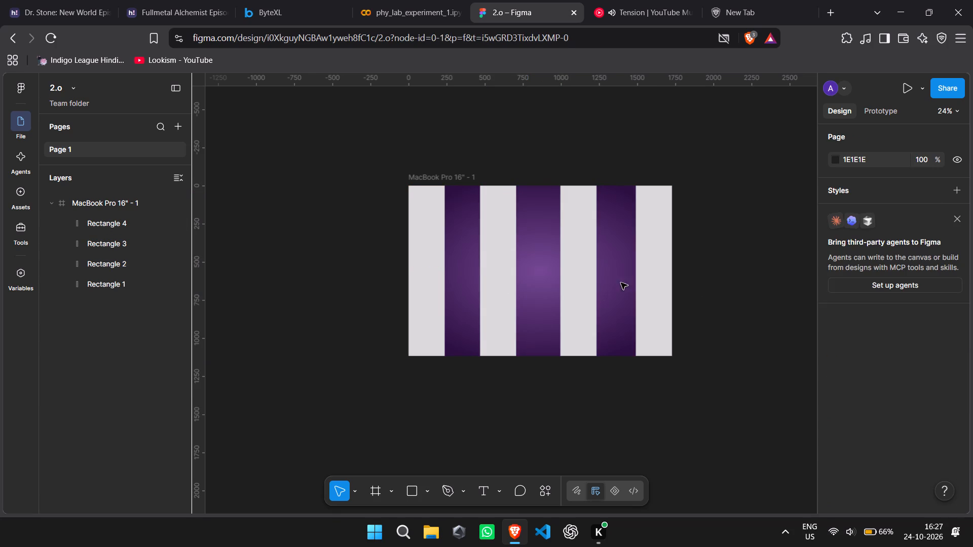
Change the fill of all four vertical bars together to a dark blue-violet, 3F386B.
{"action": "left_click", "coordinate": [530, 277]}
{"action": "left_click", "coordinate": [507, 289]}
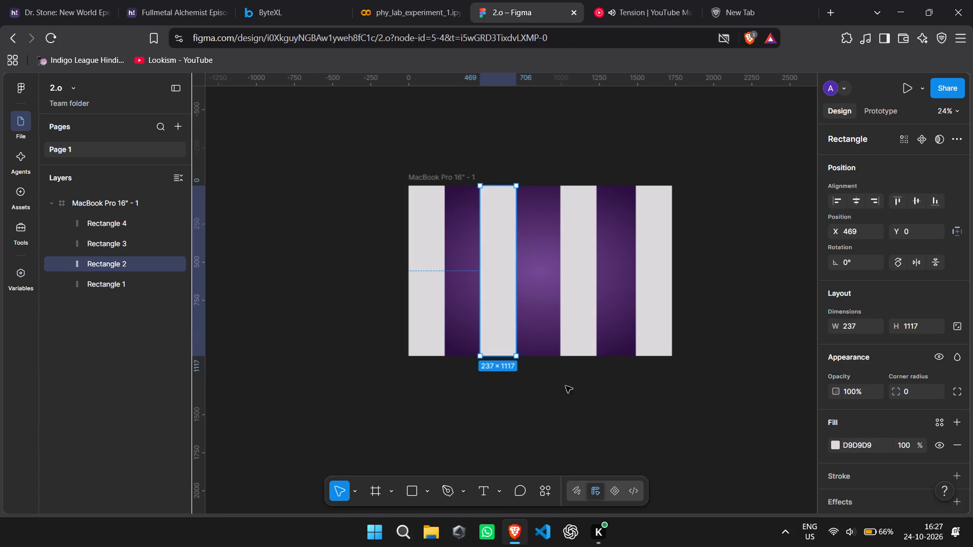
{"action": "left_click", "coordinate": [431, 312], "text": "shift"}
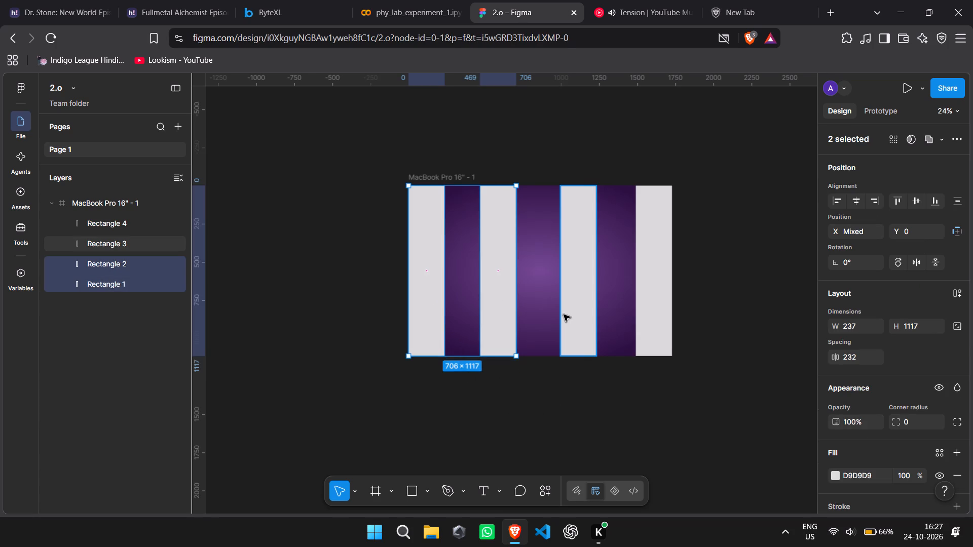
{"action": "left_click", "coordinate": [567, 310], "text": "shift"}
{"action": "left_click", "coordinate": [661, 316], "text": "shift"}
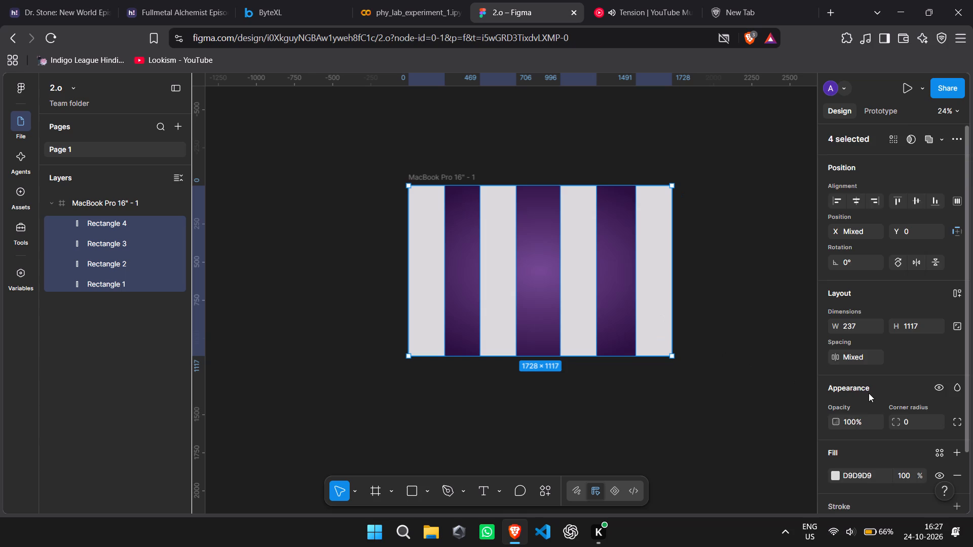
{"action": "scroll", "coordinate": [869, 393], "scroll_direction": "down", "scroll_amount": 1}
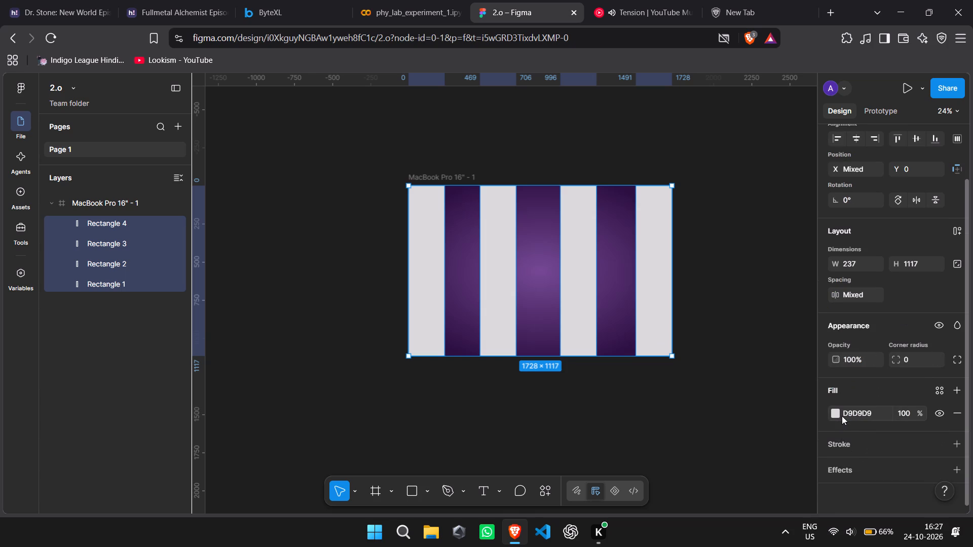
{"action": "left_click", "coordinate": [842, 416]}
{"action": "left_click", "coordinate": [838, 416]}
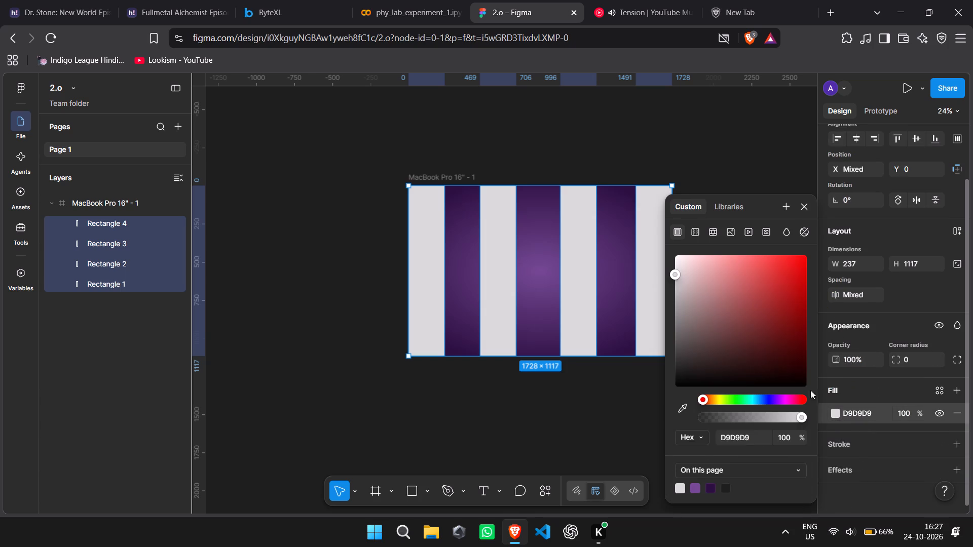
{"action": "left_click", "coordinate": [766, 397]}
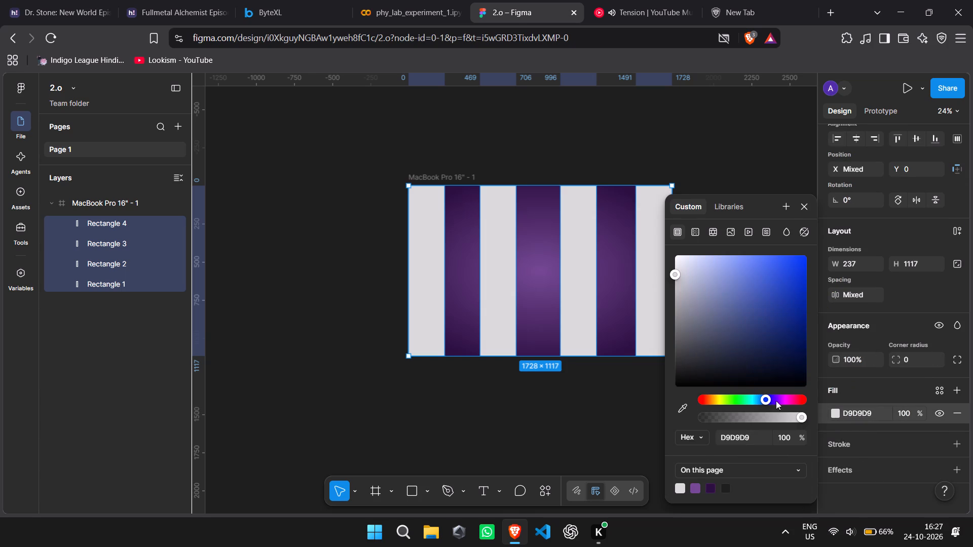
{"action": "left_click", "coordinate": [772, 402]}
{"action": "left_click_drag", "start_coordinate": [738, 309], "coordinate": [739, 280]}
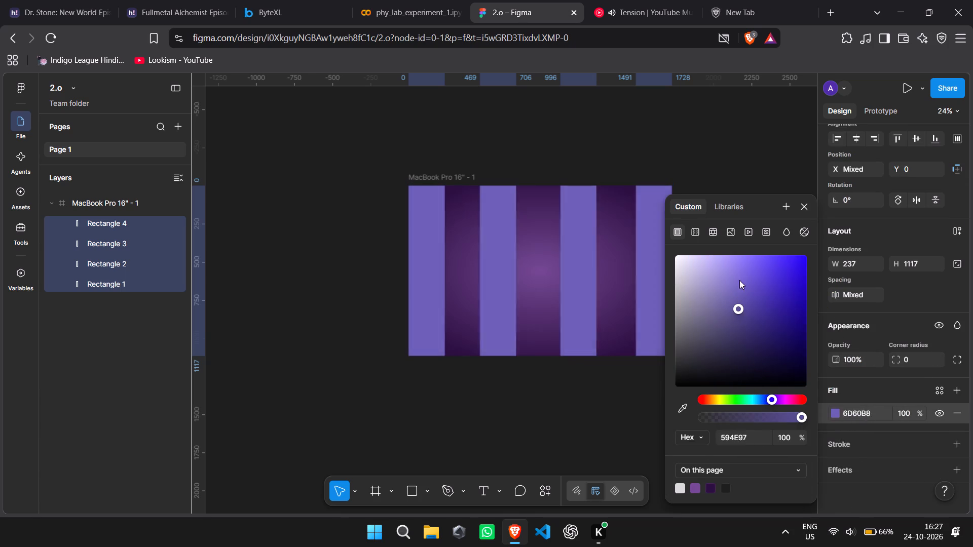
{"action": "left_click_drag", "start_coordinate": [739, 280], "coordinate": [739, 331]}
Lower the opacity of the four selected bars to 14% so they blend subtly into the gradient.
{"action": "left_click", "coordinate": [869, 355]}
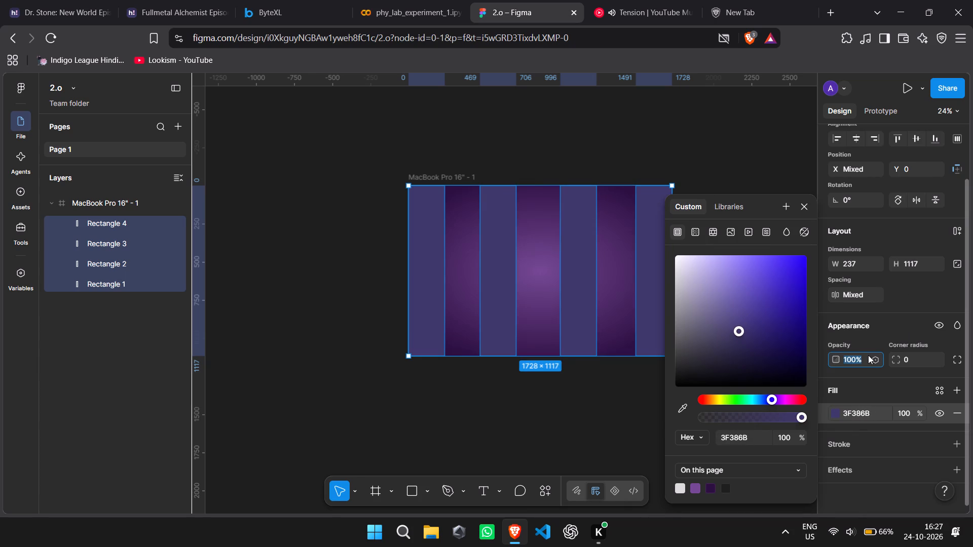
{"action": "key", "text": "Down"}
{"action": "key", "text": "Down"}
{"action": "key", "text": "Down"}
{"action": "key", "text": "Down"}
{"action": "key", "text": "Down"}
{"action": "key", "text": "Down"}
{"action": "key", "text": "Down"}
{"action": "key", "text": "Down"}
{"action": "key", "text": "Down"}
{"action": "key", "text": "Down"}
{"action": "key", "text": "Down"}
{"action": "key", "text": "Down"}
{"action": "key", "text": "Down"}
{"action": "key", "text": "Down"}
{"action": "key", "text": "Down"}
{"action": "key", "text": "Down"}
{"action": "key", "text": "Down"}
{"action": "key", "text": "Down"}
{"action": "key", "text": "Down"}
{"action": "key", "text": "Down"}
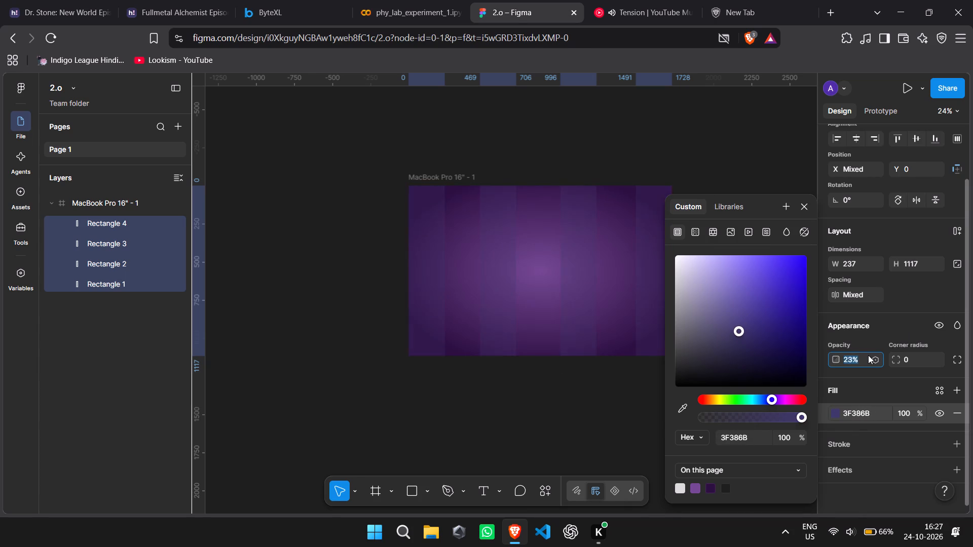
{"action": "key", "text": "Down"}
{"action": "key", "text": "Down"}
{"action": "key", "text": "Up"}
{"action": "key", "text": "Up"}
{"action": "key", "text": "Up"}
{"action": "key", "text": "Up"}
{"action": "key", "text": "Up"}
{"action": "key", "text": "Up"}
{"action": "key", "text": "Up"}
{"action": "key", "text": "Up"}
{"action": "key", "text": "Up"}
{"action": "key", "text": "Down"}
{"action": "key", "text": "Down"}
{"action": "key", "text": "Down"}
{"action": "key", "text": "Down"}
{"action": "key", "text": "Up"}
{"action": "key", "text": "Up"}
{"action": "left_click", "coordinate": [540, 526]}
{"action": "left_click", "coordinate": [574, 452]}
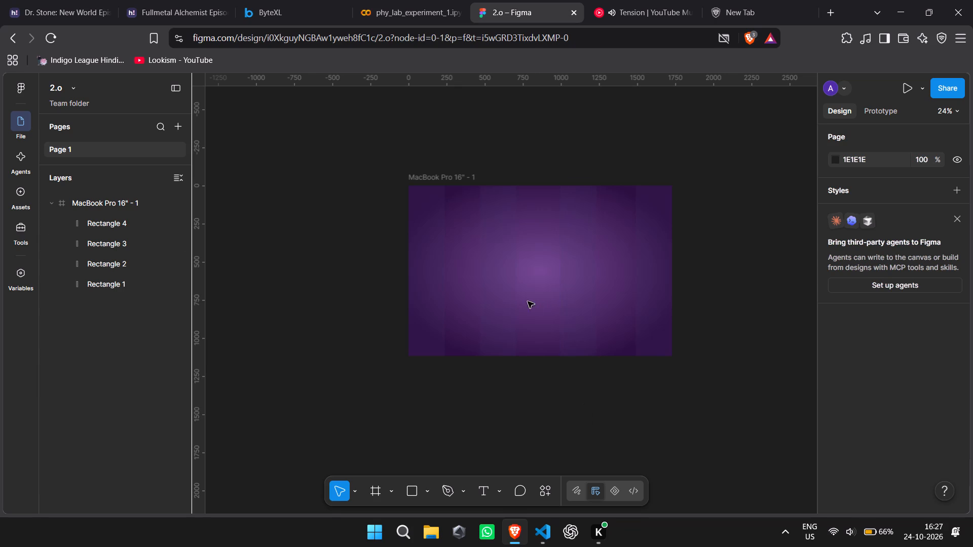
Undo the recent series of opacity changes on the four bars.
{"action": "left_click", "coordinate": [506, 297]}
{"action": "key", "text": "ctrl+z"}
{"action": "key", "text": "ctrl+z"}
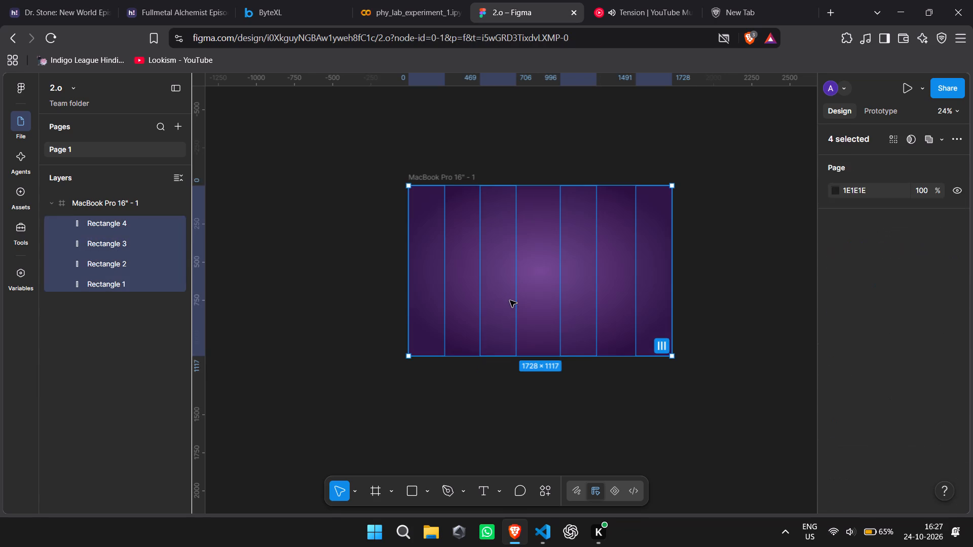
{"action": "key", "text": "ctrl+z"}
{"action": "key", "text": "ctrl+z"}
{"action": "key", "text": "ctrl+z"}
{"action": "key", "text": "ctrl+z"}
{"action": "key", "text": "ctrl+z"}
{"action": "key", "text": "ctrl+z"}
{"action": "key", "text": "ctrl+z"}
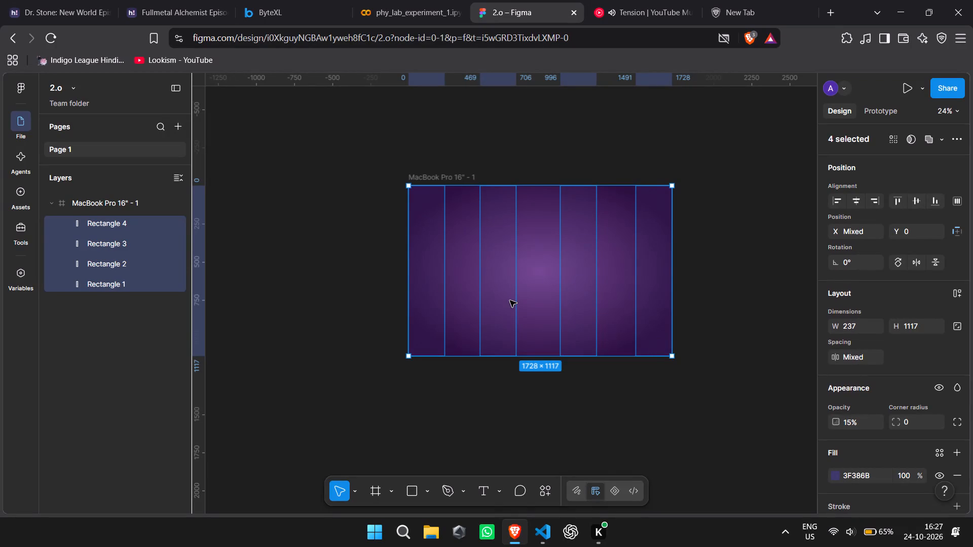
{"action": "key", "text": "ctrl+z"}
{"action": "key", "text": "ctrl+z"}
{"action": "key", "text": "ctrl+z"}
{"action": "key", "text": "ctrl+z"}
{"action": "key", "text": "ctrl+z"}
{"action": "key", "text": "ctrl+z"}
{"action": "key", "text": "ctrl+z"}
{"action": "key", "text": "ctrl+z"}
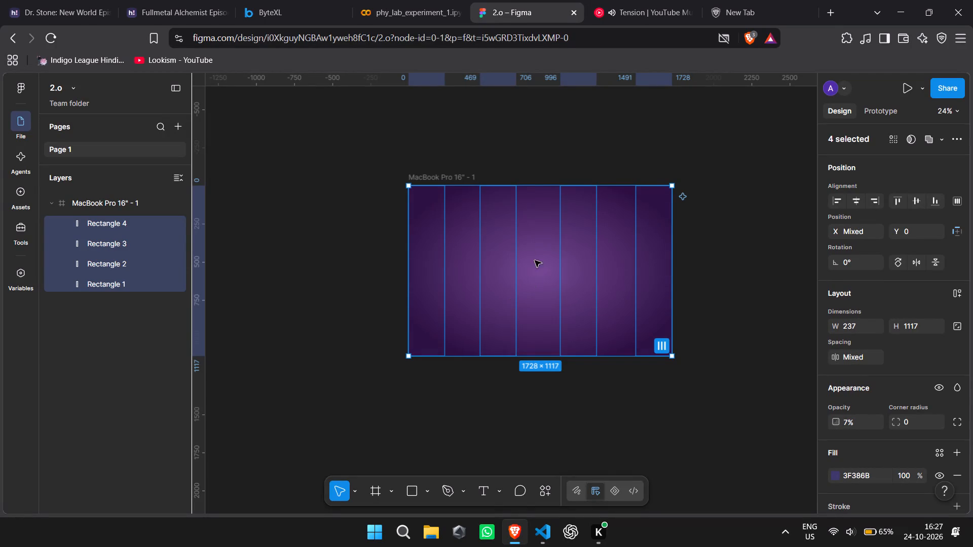
Delete all four wide vertical bars from the MacBook Pro frame.
{"action": "key", "text": "Delete"}
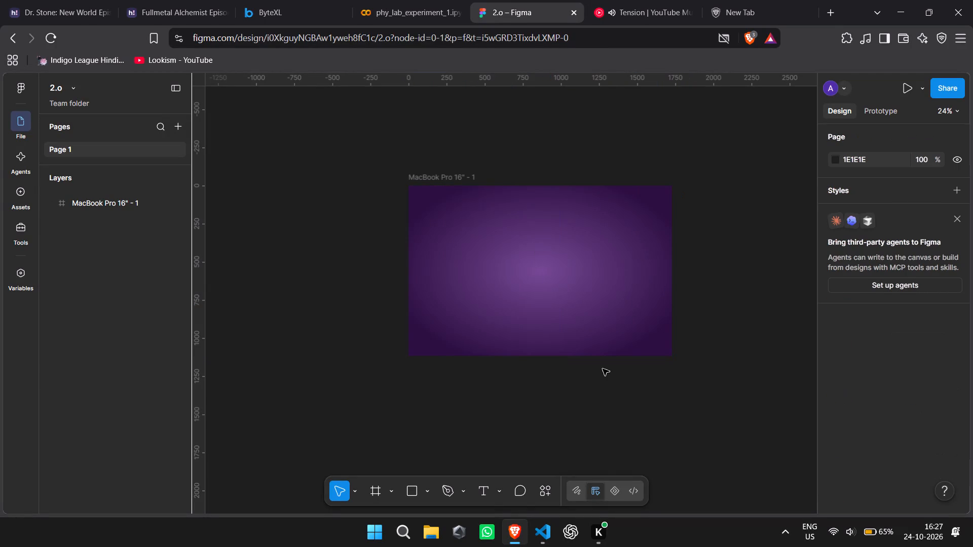
Draw a thin full-height rectangle about 46 × 1117 in the frame at about X 170, Y 0.
{"action": "key", "text": "r"}
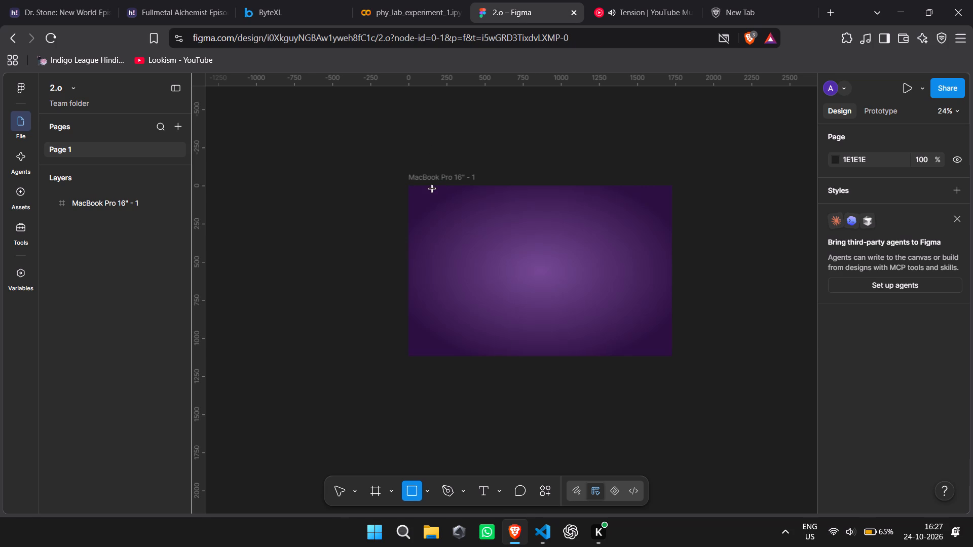
{"action": "left_click_drag", "start_coordinate": [434, 185], "coordinate": [467, 307]}
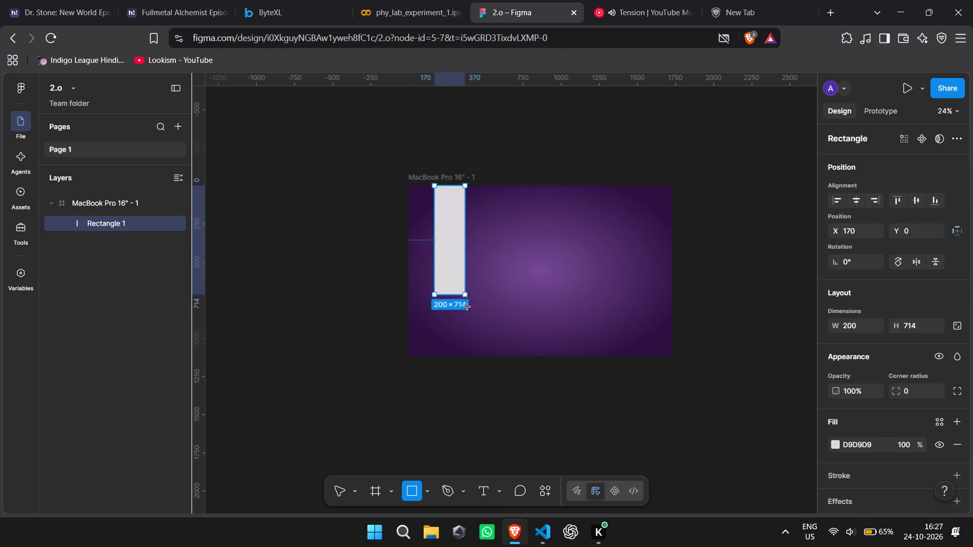
{"action": "left_click_drag", "start_coordinate": [467, 307], "coordinate": [445, 355]}
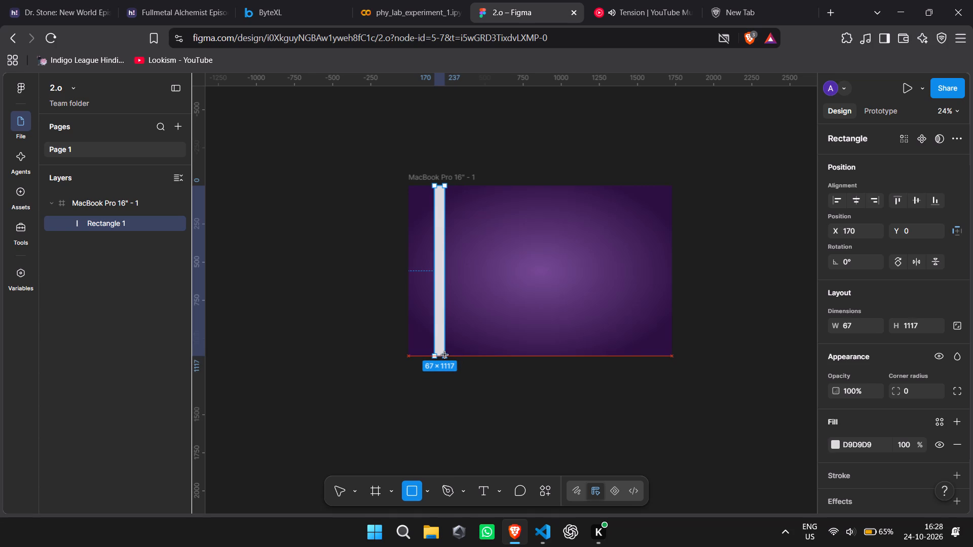
{"action": "left_click_drag", "start_coordinate": [445, 355], "coordinate": [441, 355]}
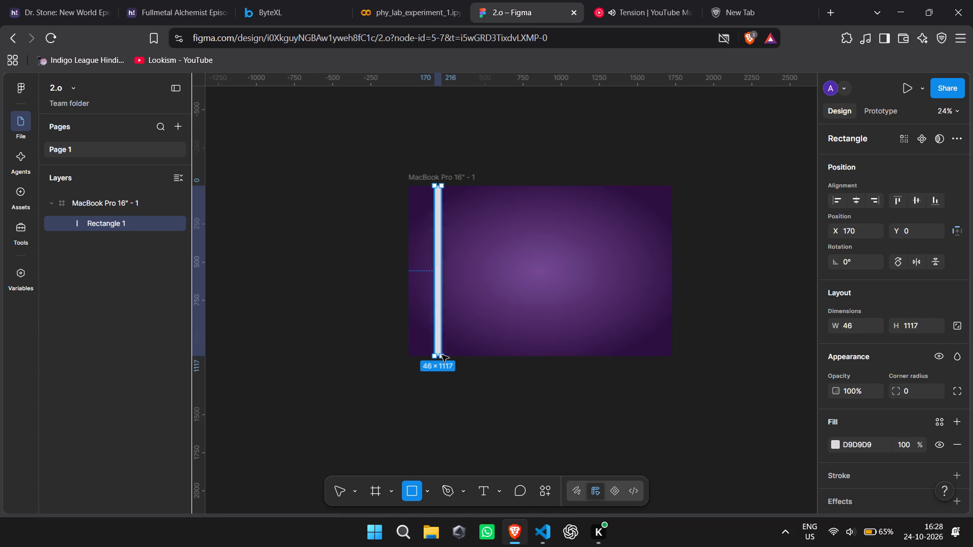
Duplicate the thin bar, place the copy at X 270, Y 0, and repeat the duplication at the same offset for fifteen bars.
{"action": "key", "text": "ctrl+d"}
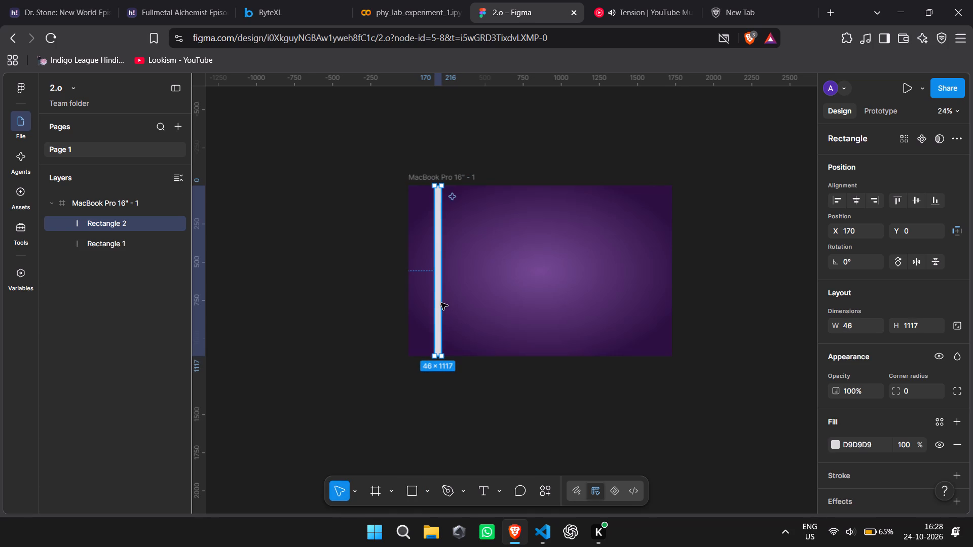
{"action": "left_click_drag", "start_coordinate": [437, 299], "coordinate": [452, 301]}
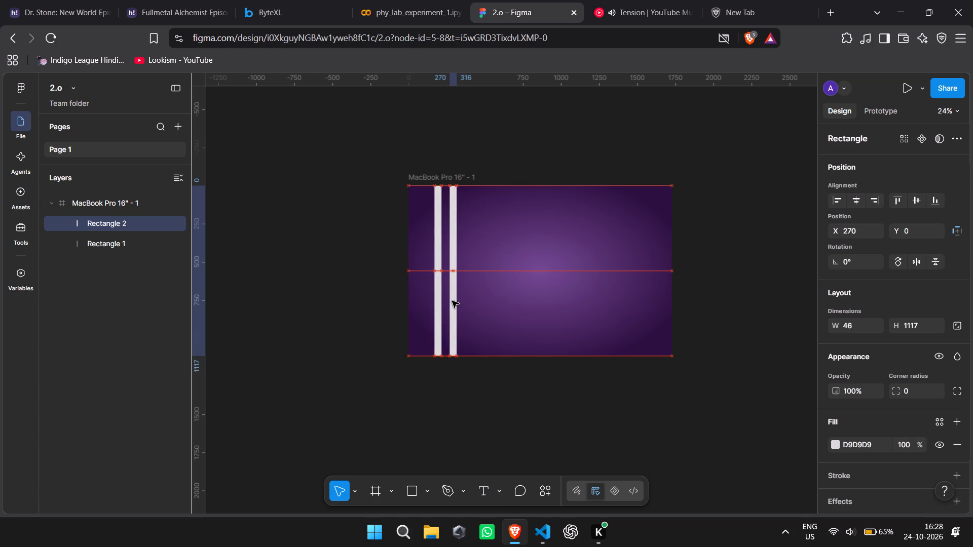
{"action": "left_click_drag", "start_coordinate": [452, 301], "coordinate": [453, 301]}
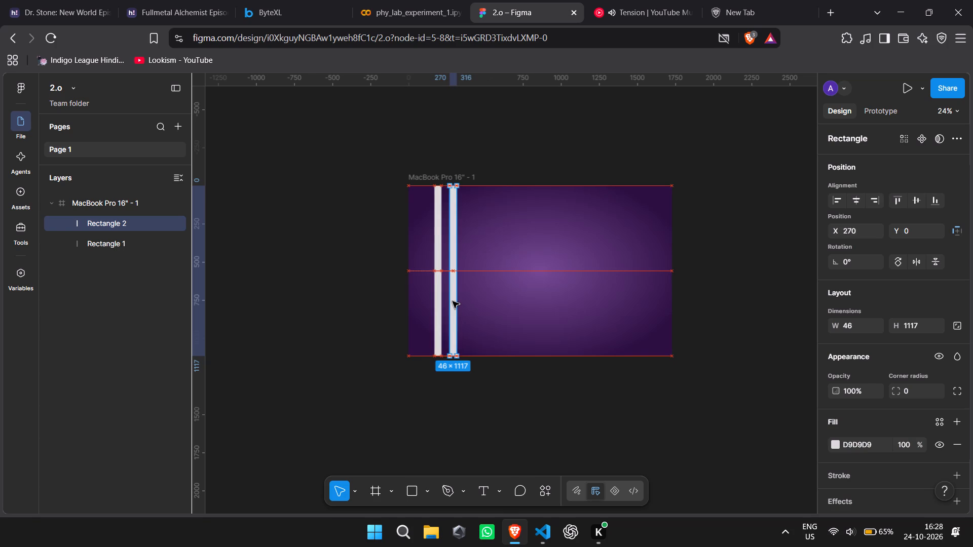
{"action": "left_click_drag", "start_coordinate": [453, 301], "coordinate": [453, 302]}
{"action": "key", "text": "ctrl+d"}
{"action": "key", "text": "ctrl+d"}
{"action": "key", "text": "ctrl+d"}
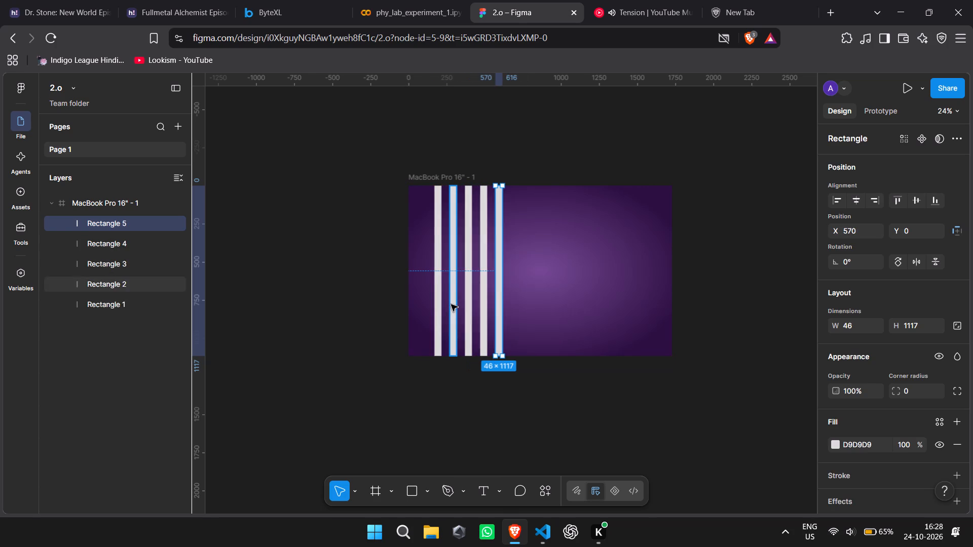
{"action": "key", "text": "ctrl+d"}
{"action": "key", "text": "ctrl+d"}
{"action": "key", "text": "ctrl+d"}
{"action": "key", "text": "ctrl+d"}
{"action": "key", "text": "ctrl+d"}
{"action": "key", "text": "ctrl+d"}
{"action": "key", "text": "ctrl+d"}
{"action": "key", "text": "ctrl+d"}
{"action": "key", "text": "ctrl+d"}
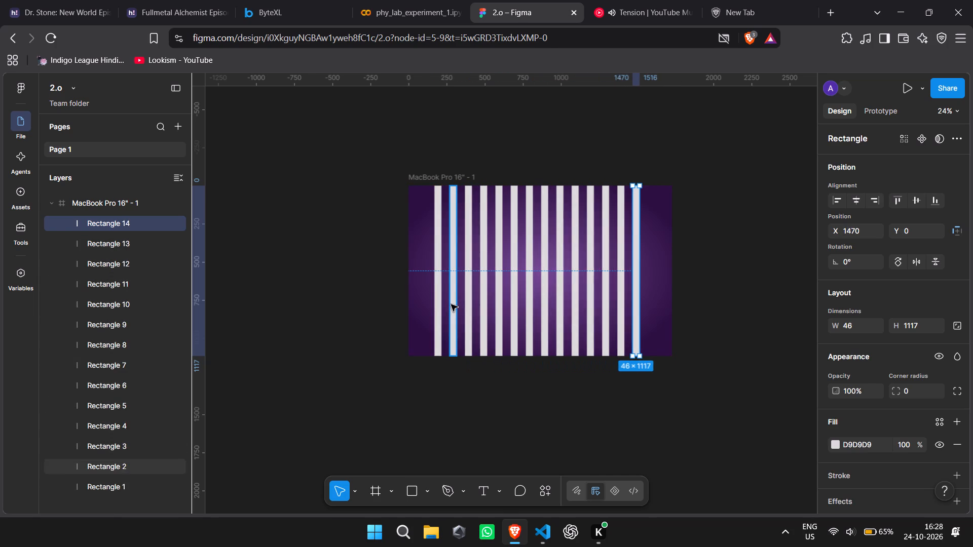
{"action": "key", "text": "ctrl+d"}
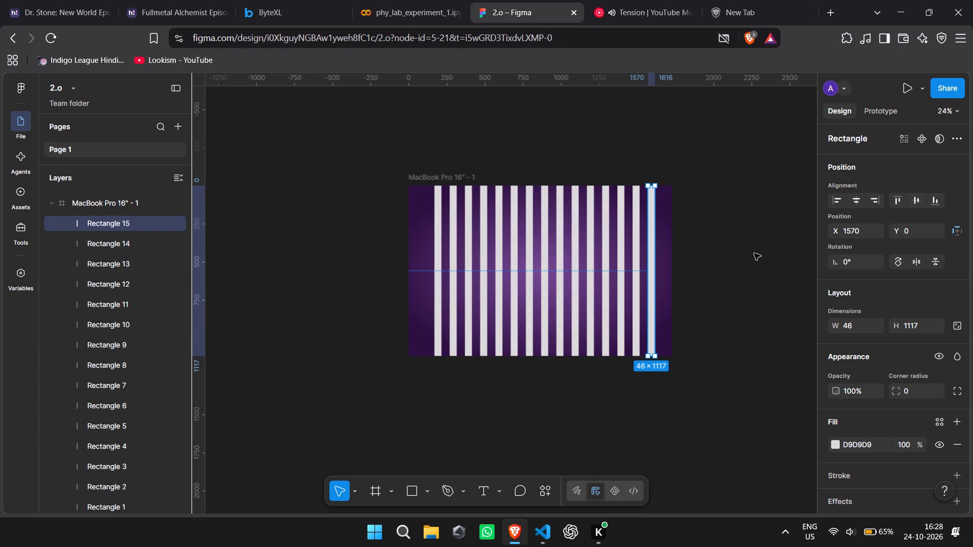
{"action": "left_click", "coordinate": [754, 253]}
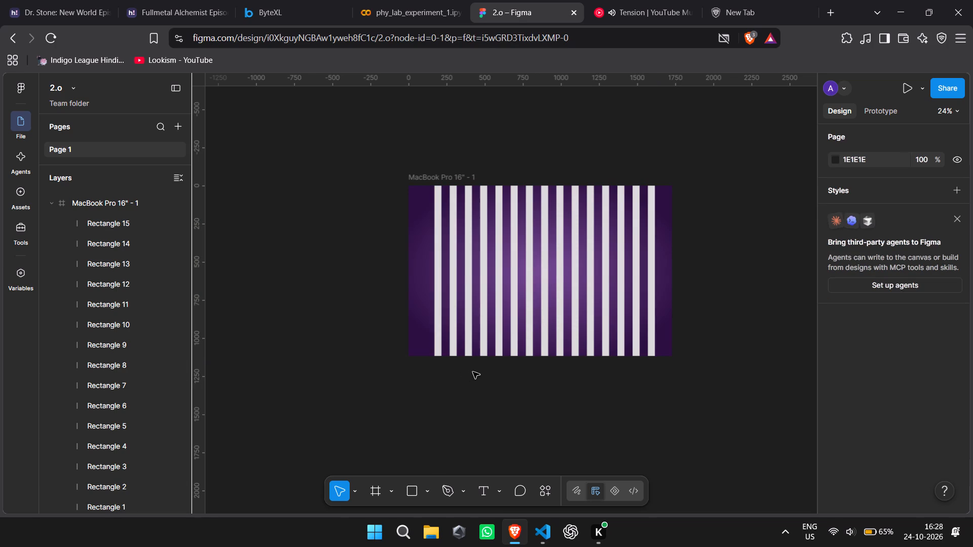
Select all fifteen thin bars and nudge them together 10 px toward the frame's left edge.
{"action": "left_click", "coordinate": [435, 335], "text": "shift"}
{"action": "left_click", "coordinate": [456, 333], "text": "shift"}
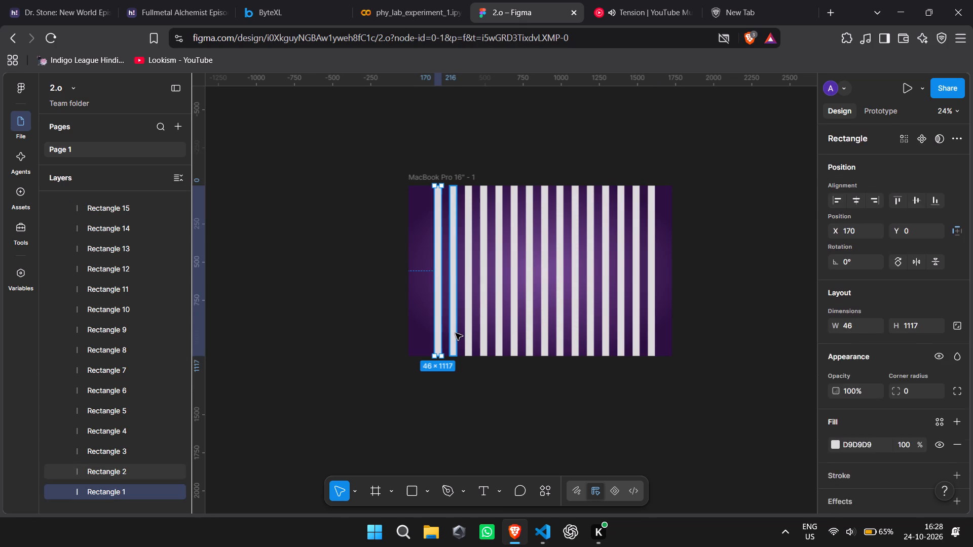
{"action": "left_click", "coordinate": [472, 333], "text": "shift"}
{"action": "left_click", "coordinate": [484, 333], "text": "shift"}
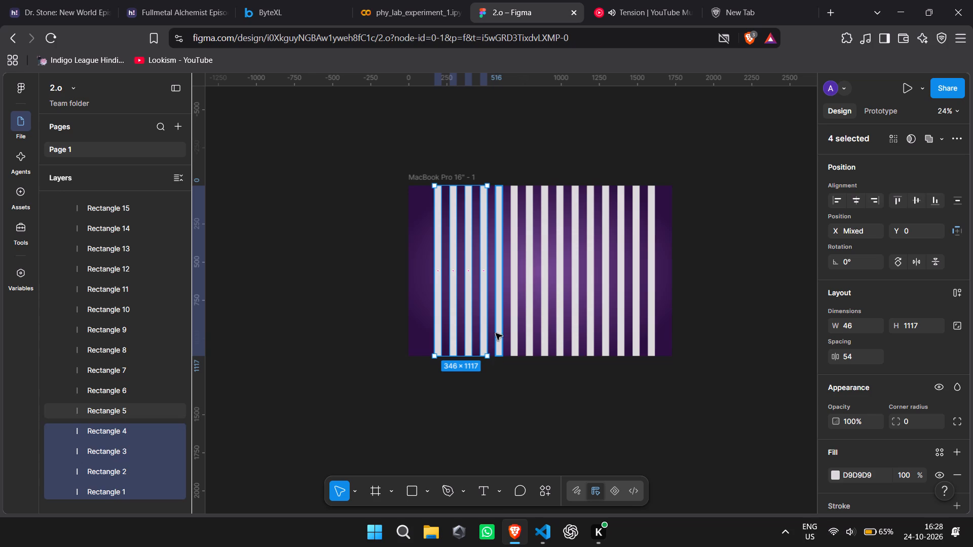
{"action": "left_click", "coordinate": [496, 333], "text": "shift"}
{"action": "left_click", "coordinate": [513, 332], "text": "shift"}
{"action": "left_click", "coordinate": [530, 333], "text": "shift"}
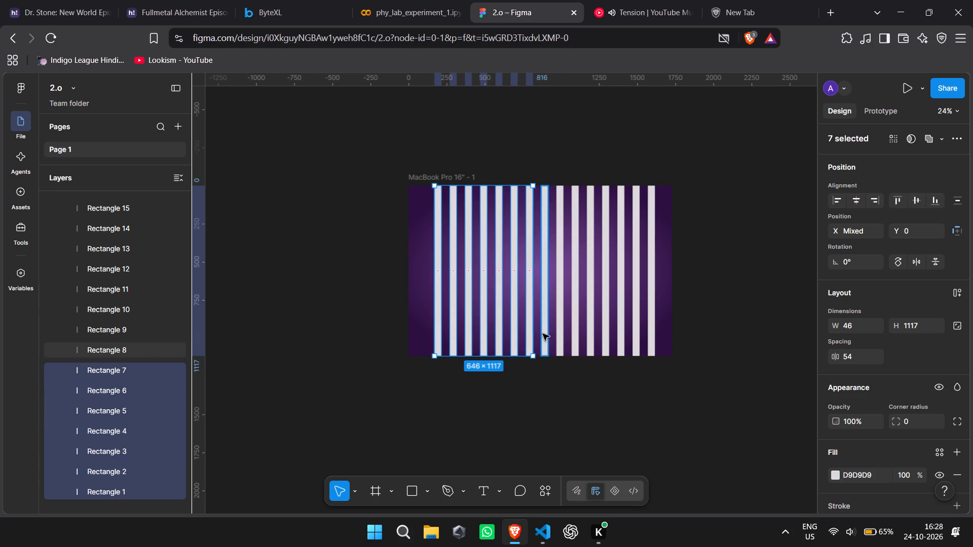
{"action": "left_click", "coordinate": [543, 334], "text": "shift"}
{"action": "left_click", "coordinate": [564, 335], "text": "shift"}
{"action": "left_click", "coordinate": [574, 335], "text": "shift"}
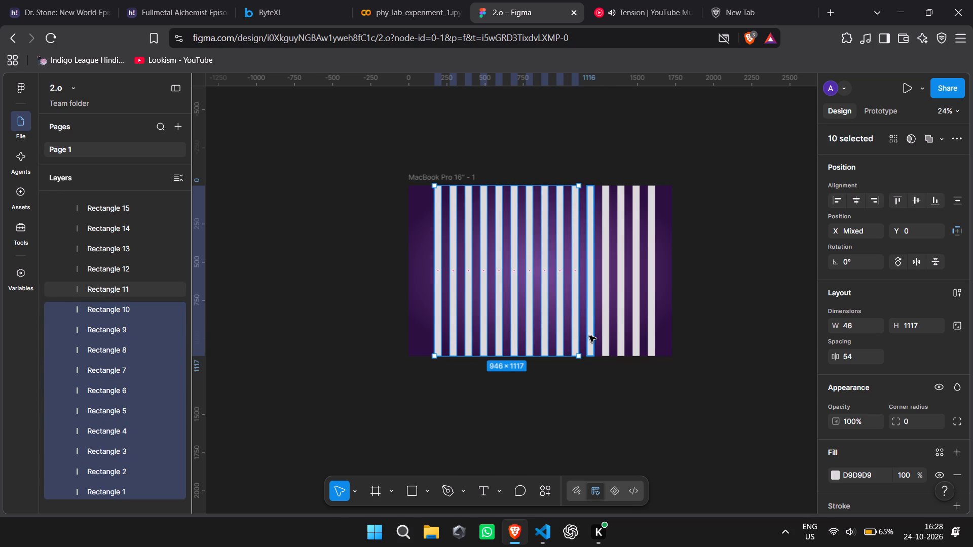
{"action": "left_click", "coordinate": [589, 336], "text": "shift"}
{"action": "left_click", "coordinate": [607, 335], "text": "shift"}
{"action": "left_click", "coordinate": [619, 336], "text": "shift"}
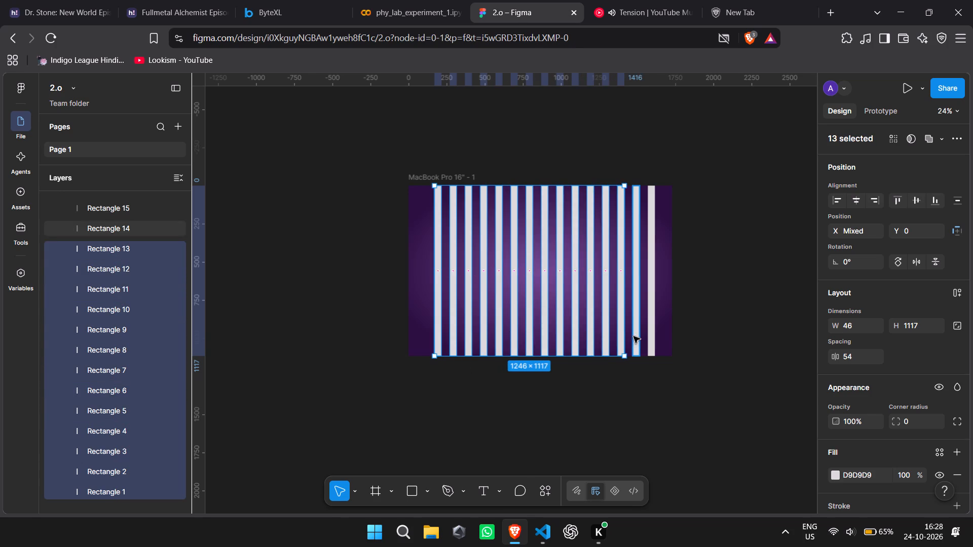
{"action": "left_click", "coordinate": [633, 336], "text": "shift"}
{"action": "left_click", "coordinate": [652, 335], "text": "shift"}
{"action": "key", "text": "Left"}
{"action": "key", "text": "Left"}
{"action": "key", "text": "Left"}
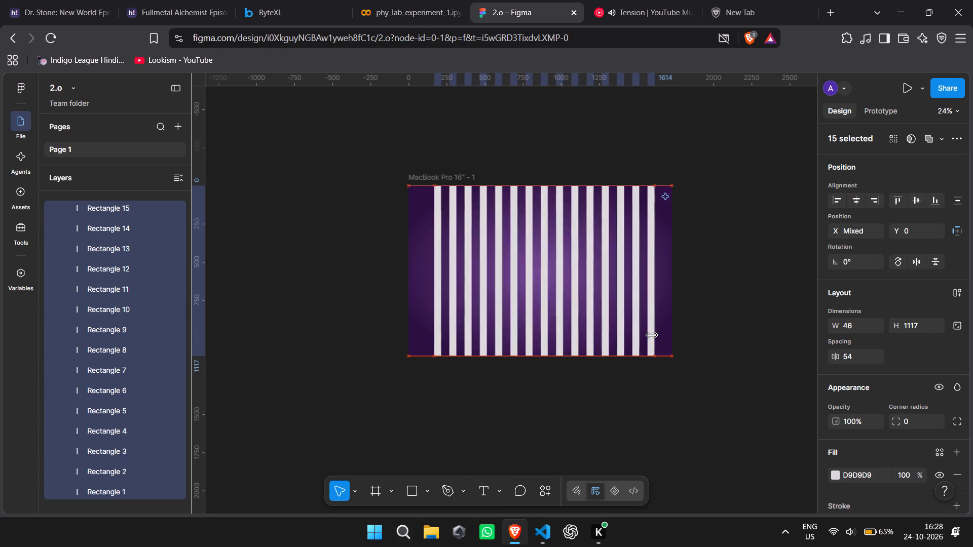
{"action": "key", "text": "Left"}
{"action": "key", "text": "Left"}
{"action": "key", "text": "Left"}
{"action": "key", "text": "Left"}
{"action": "key", "text": "Left"}
{"action": "key", "text": "Left"}
{"action": "key", "text": "Left"}
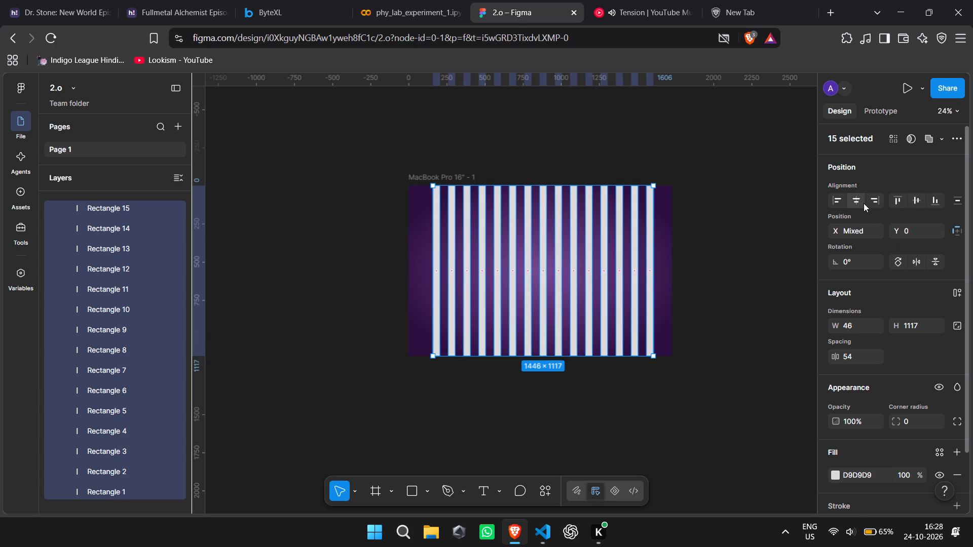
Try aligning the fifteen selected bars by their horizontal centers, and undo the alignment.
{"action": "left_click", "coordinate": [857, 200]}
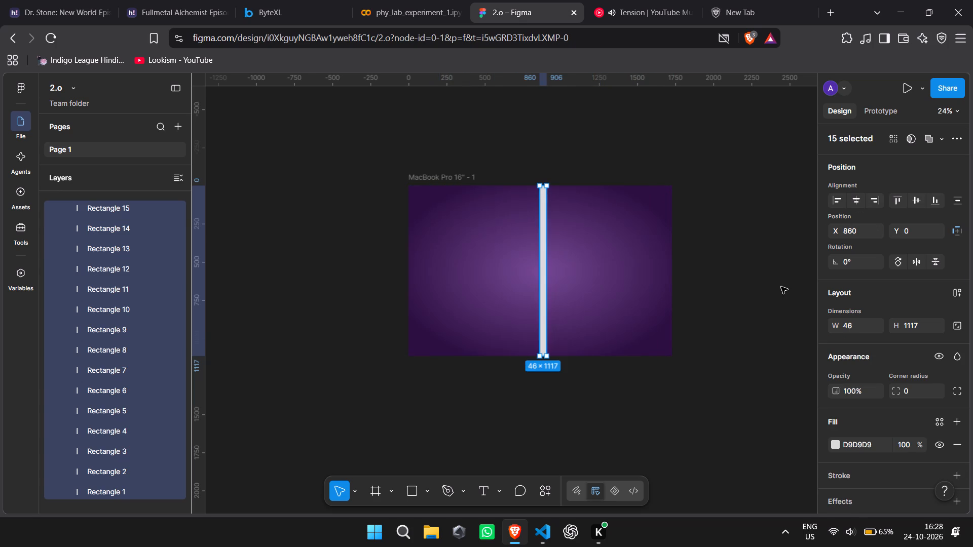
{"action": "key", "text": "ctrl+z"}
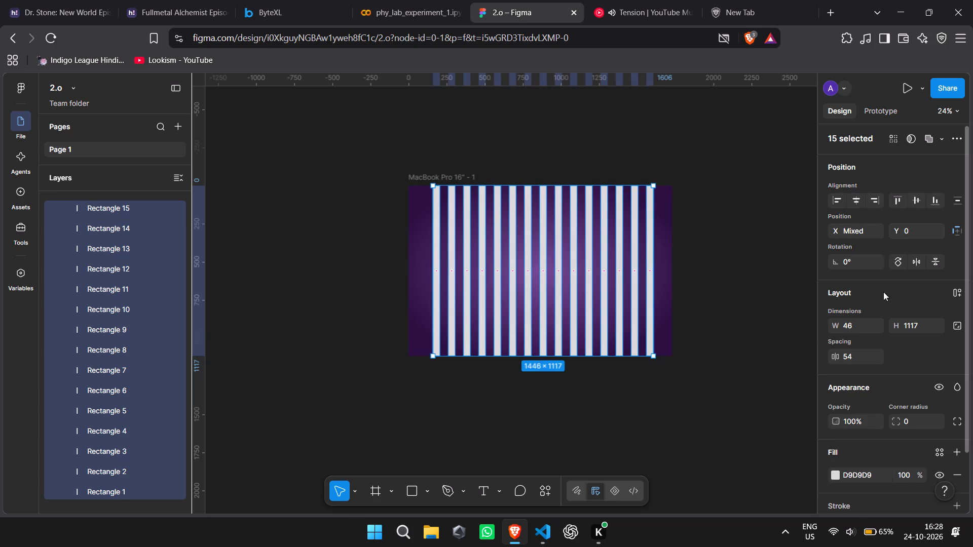
Nudge the fifteen bars together 11 px toward the frame's left edge, so the first bar sits at X 149.
{"action": "scroll", "coordinate": [883, 307], "scroll_direction": "down", "scroll_amount": 1}
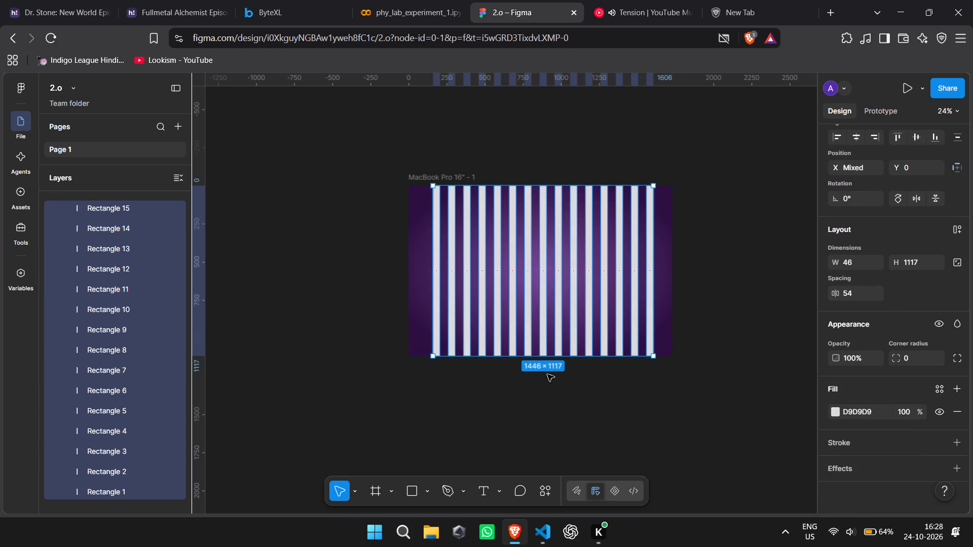
{"action": "key", "text": "Left"}
{"action": "key", "text": "Left"}
{"action": "key", "text": "Left"}
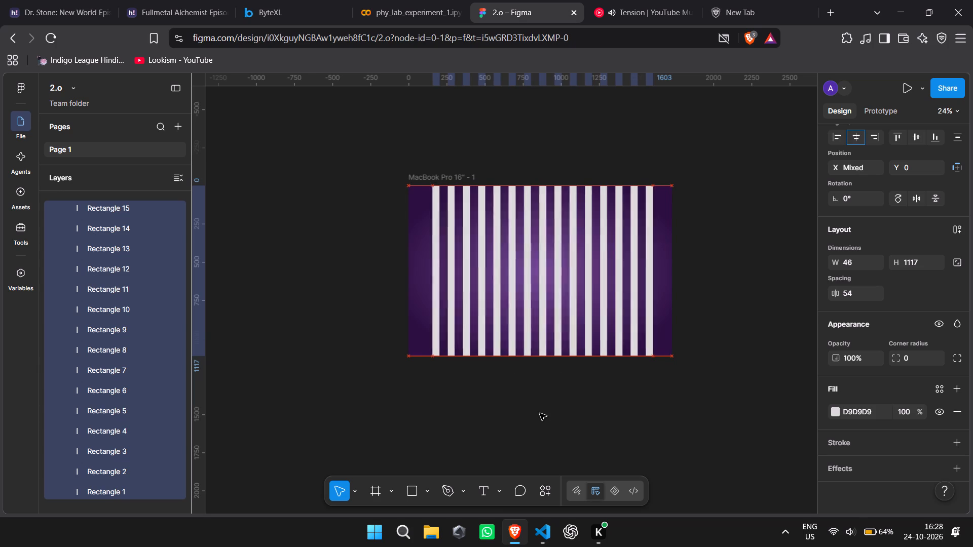
{"action": "key", "text": "Left"}
{"action": "key", "text": "Left"}
{"action": "key", "text": "Left"}
{"action": "key", "text": "Left"}
{"action": "key", "text": "Left"}
{"action": "key", "text": "Left"}
{"action": "key", "text": "Left"}
{"action": "key", "text": "Right"}
{"action": "key", "text": "Left"}
{"action": "key", "text": "Left"}
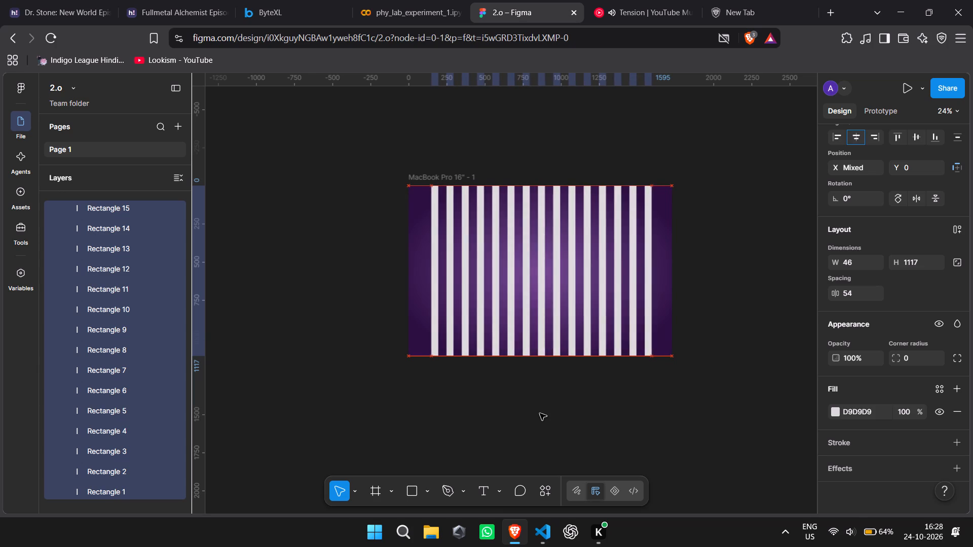
{"action": "left_click", "coordinate": [620, 441]}
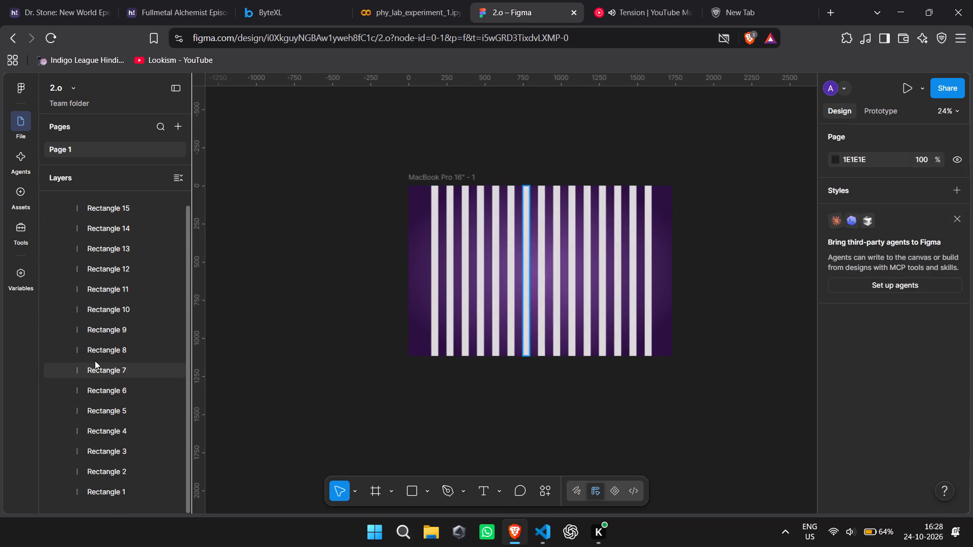
Select all fifteen thin bars in the MacBook Pro frame and group them.
{"action": "scroll", "coordinate": [95, 361], "scroll_direction": "up", "scroll_amount": 3}
{"action": "scroll", "coordinate": [95, 361], "scroll_direction": "down", "scroll_amount": 3}
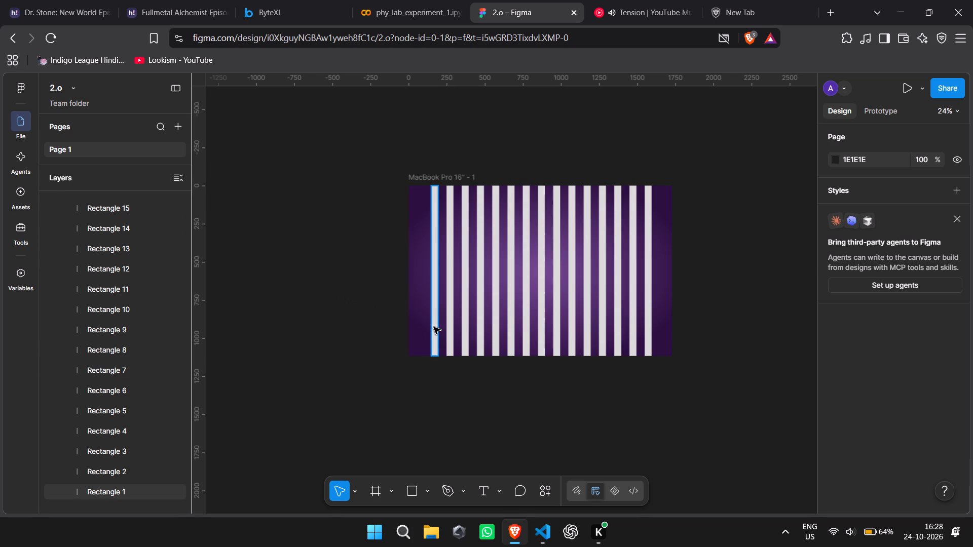
{"action": "left_click", "coordinate": [434, 327]}
{"action": "left_click", "coordinate": [448, 322], "text": "shift"}
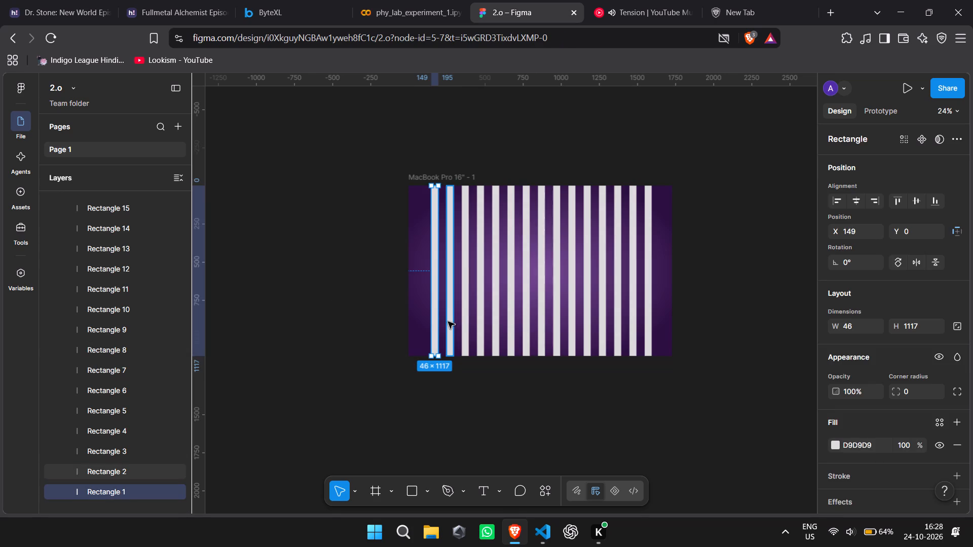
{"action": "left_click", "coordinate": [464, 321], "text": "shift"}
{"action": "left_click", "coordinate": [483, 321], "text": "shift"}
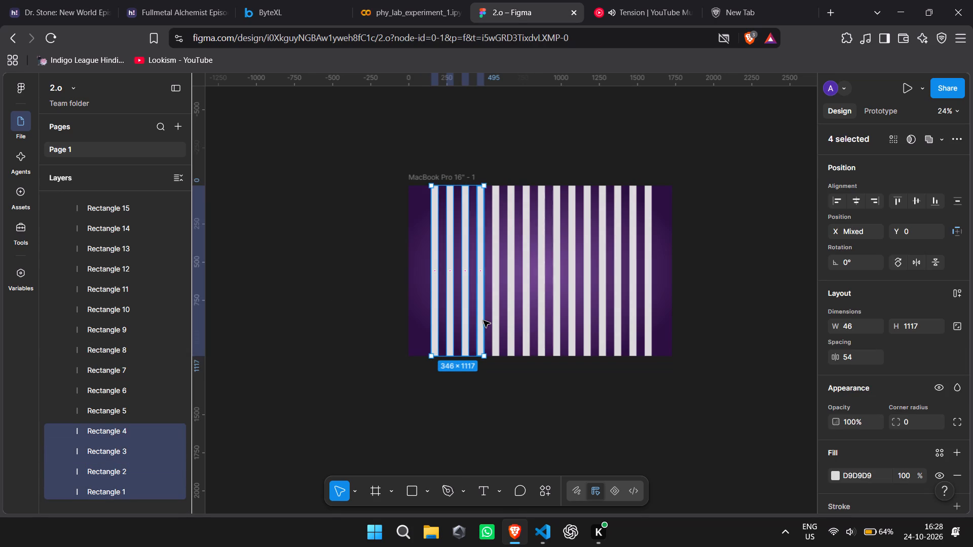
{"action": "left_click", "coordinate": [493, 321], "text": "shift"}
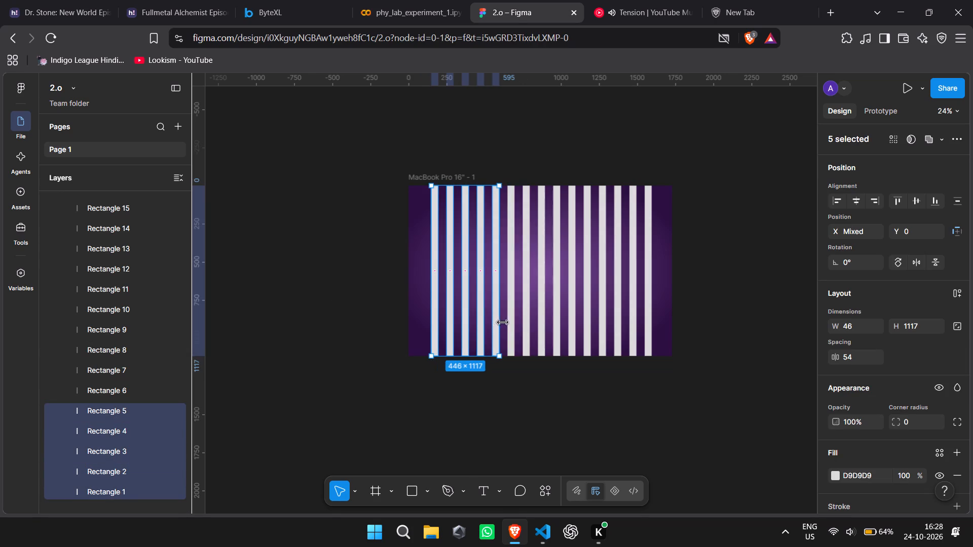
{"action": "left_click", "coordinate": [501, 323], "text": "shift"}
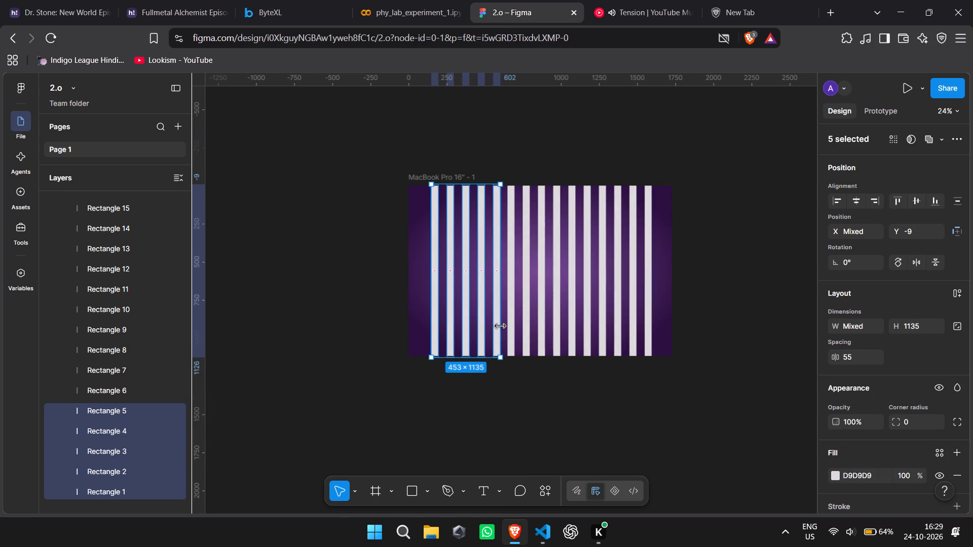
{"action": "key", "text": "ctrl+z"}
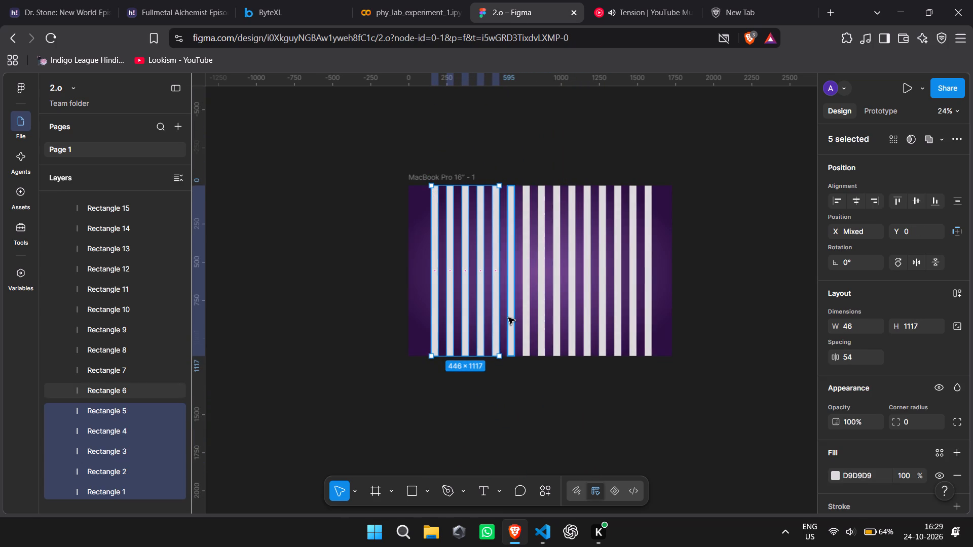
{"action": "left_click", "coordinate": [508, 318], "text": "shift"}
{"action": "left_click", "coordinate": [524, 319], "text": "shift"}
{"action": "left_click", "coordinate": [544, 321], "text": "shift"}
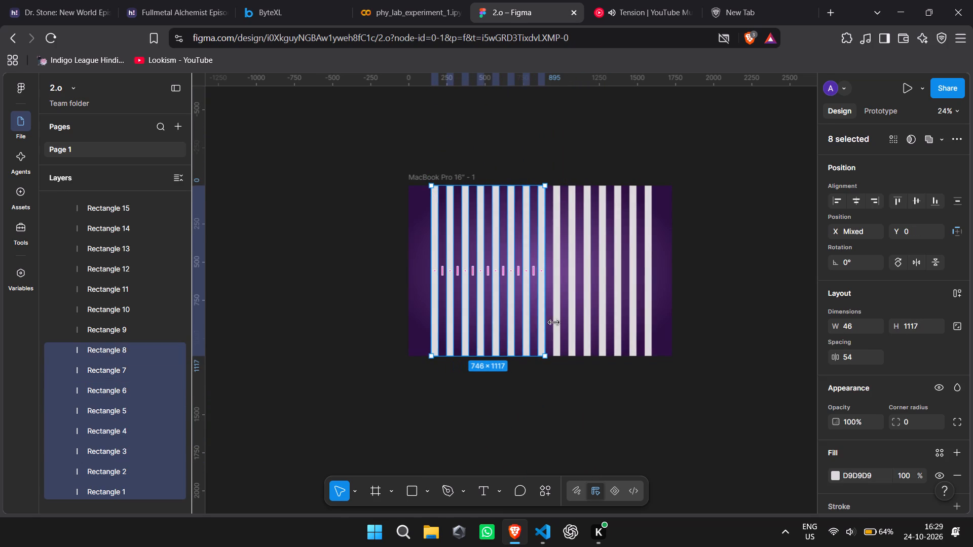
{"action": "left_click", "coordinate": [559, 326], "text": "shift"}
{"action": "left_click", "coordinate": [573, 328], "text": "shift"}
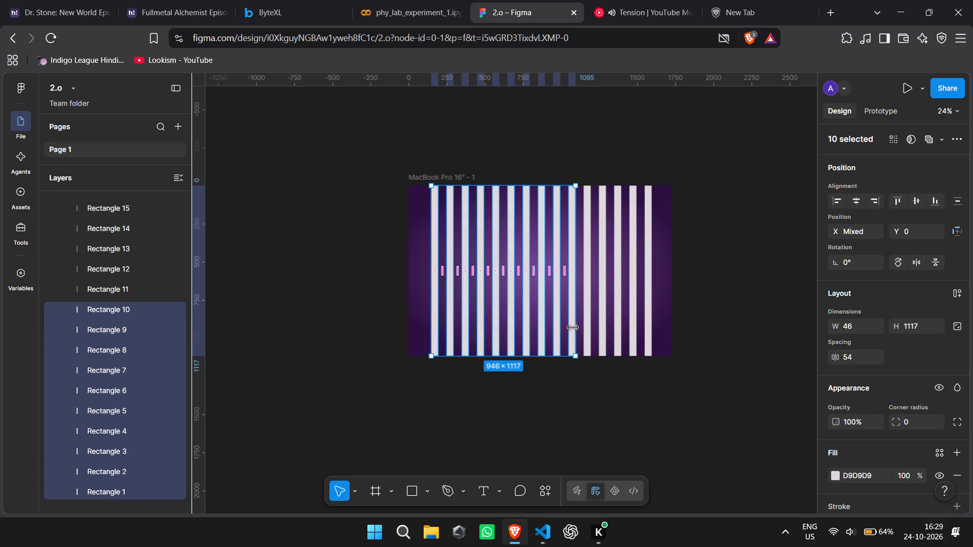
{"action": "left_click", "coordinate": [589, 329], "text": "shift"}
{"action": "left_click", "coordinate": [604, 329], "text": "shift"}
{"action": "left_click", "coordinate": [617, 329], "text": "shift"}
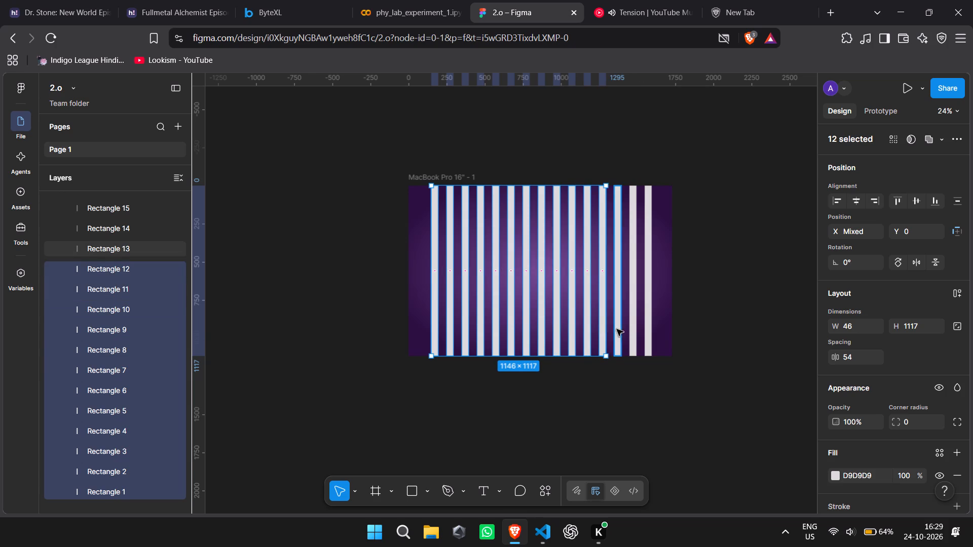
{"action": "left_click", "coordinate": [630, 329], "text": "shift"}
{"action": "left_click", "coordinate": [646, 331], "text": "shift"}
{"action": "right_click", "coordinate": [519, 279]}
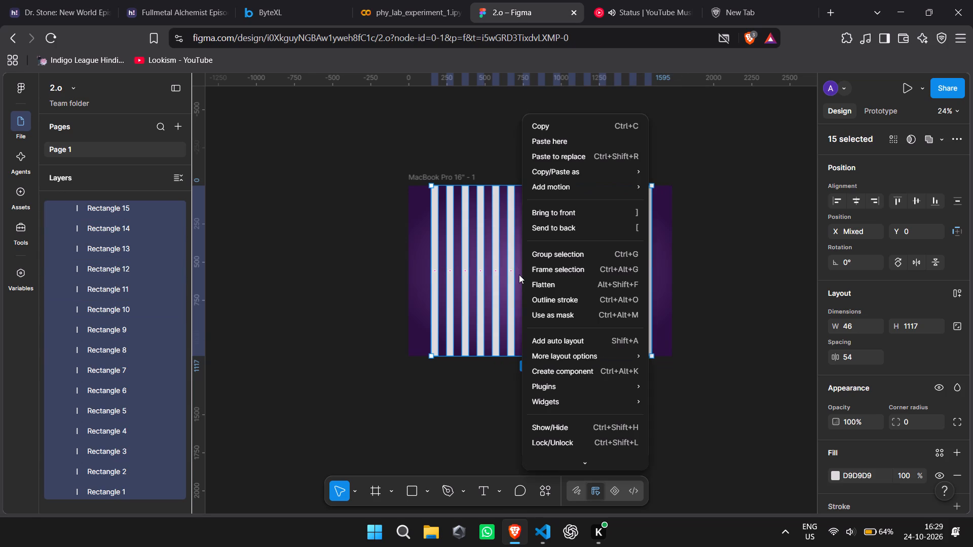
{"action": "left_click", "coordinate": [582, 256]}
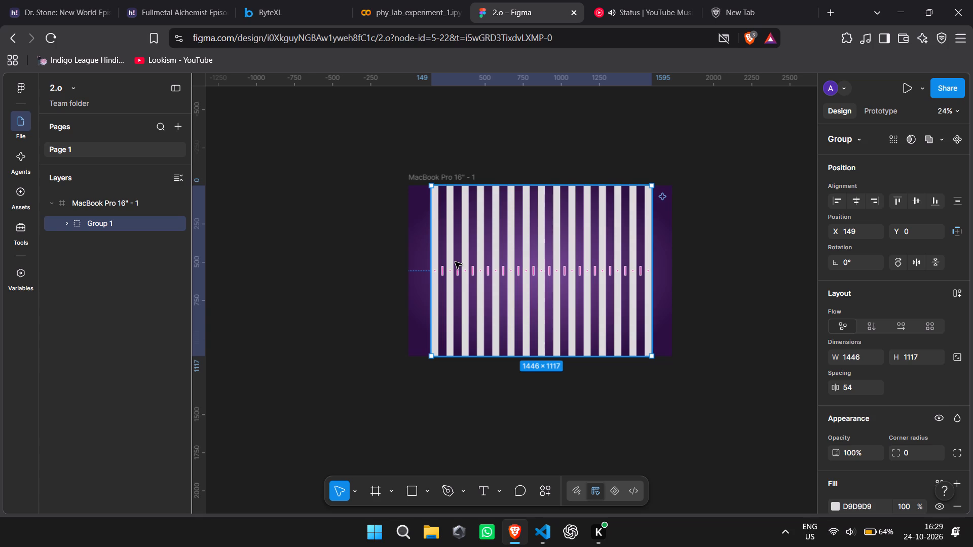
Set the bar group's layer opacity to 20%.
{"action": "left_click", "coordinate": [455, 262]}
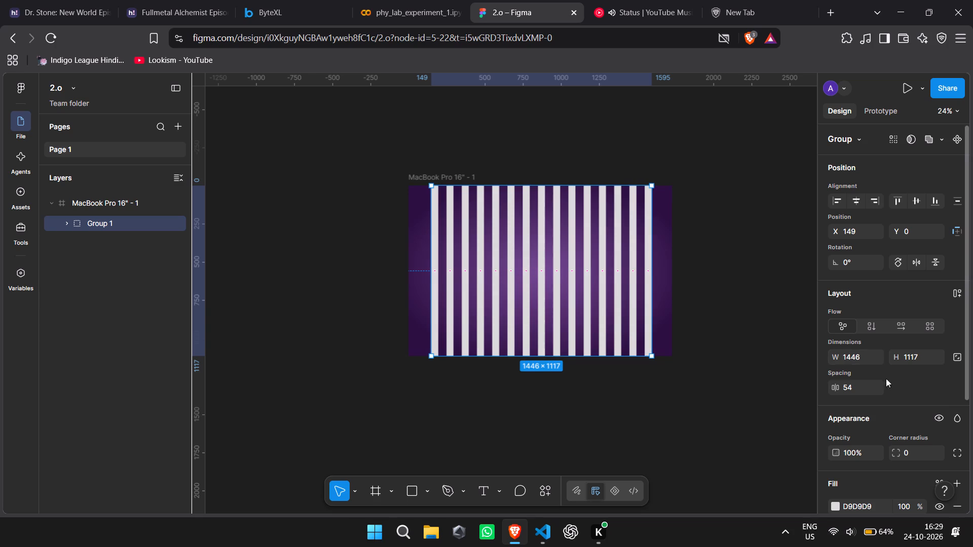
{"action": "scroll", "coordinate": [924, 386], "scroll_direction": "down", "scroll_amount": 1}
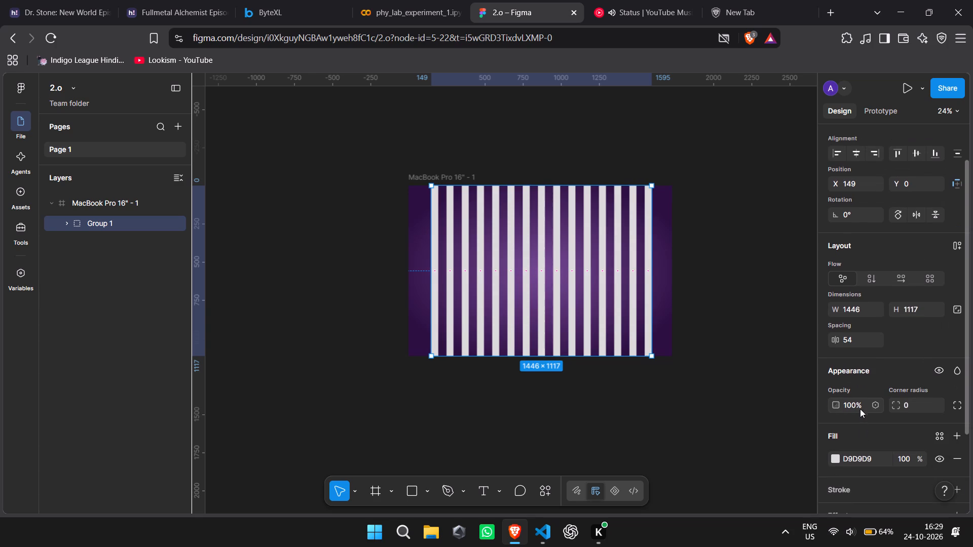
{"action": "left_click", "coordinate": [860, 404]}
{"action": "key", "text": "Down"}
{"action": "key", "text": "Down"}
{"action": "key", "text": "Down"}
{"action": "key", "text": "Down"}
{"action": "key", "text": "Down"}
{"action": "key", "text": "Down"}
{"action": "key", "text": "Down"}
{"action": "key", "text": "Down"}
{"action": "key", "text": "Down"}
{"action": "key", "text": "Down"}
{"action": "key", "text": "Down"}
{"action": "key", "text": "Down"}
{"action": "key", "text": "Down"}
{"action": "key", "text": "Down"}
{"action": "key", "text": "Down"}
{"action": "key", "text": "Down"}
{"action": "key", "text": "Down"}
{"action": "key", "text": "Down"}
{"action": "key", "text": "Down"}
{"action": "key", "text": "Down"}
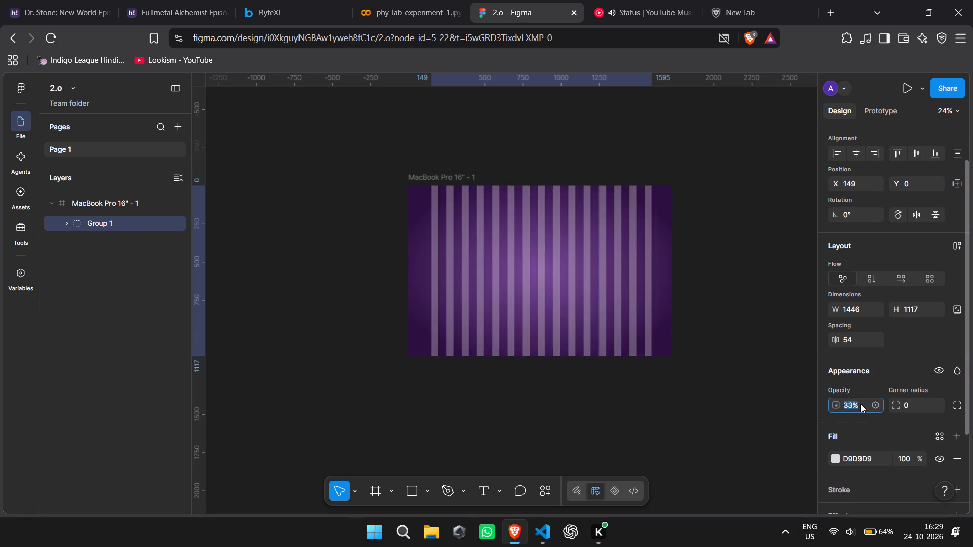
{"action": "key", "text": "Up"}
{"action": "key", "text": "Up"}
{"action": "key", "text": "Up"}
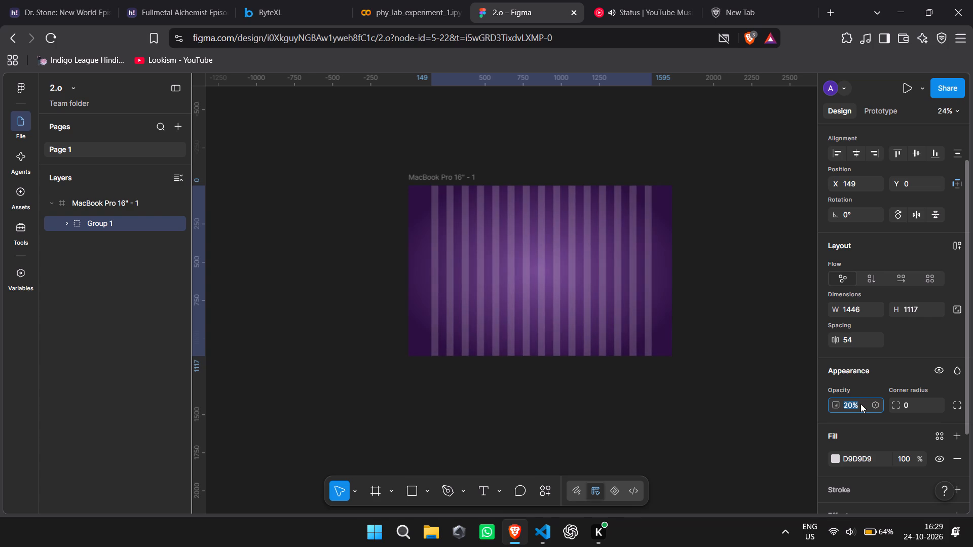
{"action": "left_click", "coordinate": [751, 428]}
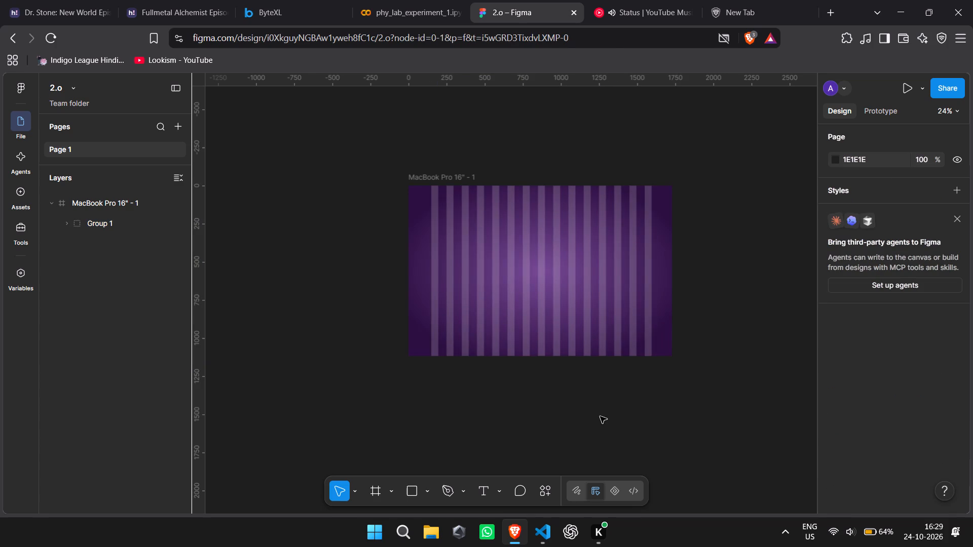
Change the 0% stop of the MacBook Pro frame's radial gradient fill to the greyer purple 837190.
{"action": "scroll", "coordinate": [600, 416], "scroll_direction": "up", "scroll_amount": 2}
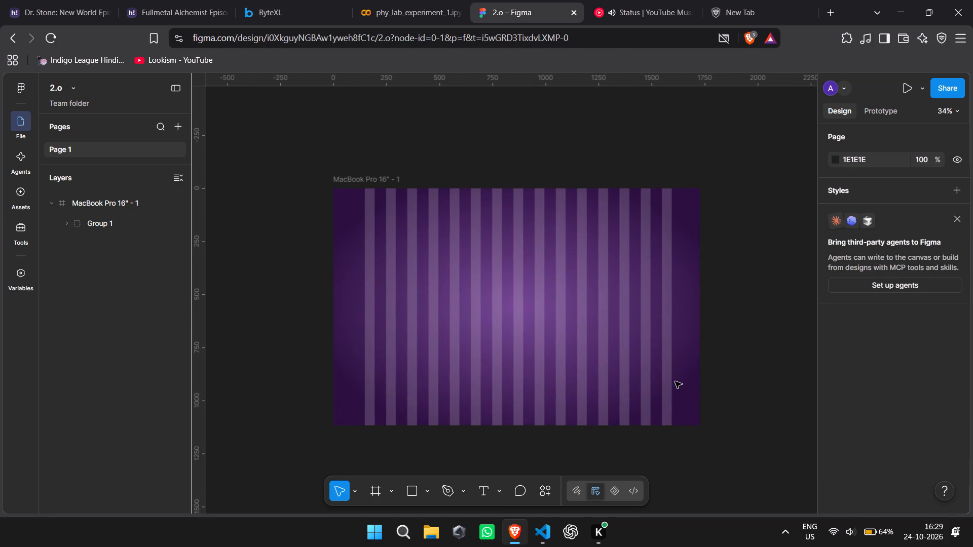
{"action": "left_click", "coordinate": [686, 361]}
{"action": "left_click", "coordinate": [346, 209]}
{"action": "left_click", "coordinate": [352, 171]}
{"action": "left_click", "coordinate": [352, 172]}
{"action": "left_click", "coordinate": [352, 174]}
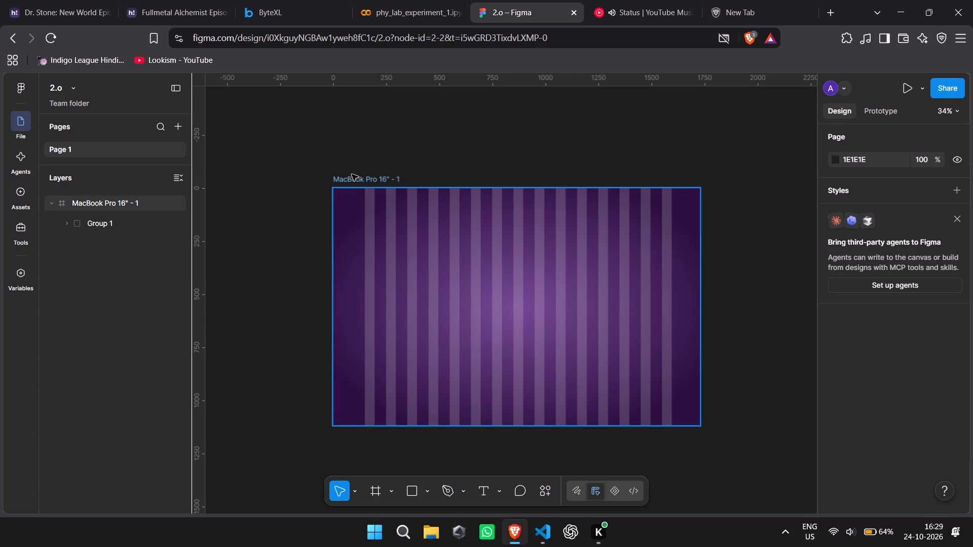
{"action": "scroll", "coordinate": [883, 350], "scroll_direction": "down", "scroll_amount": 2}
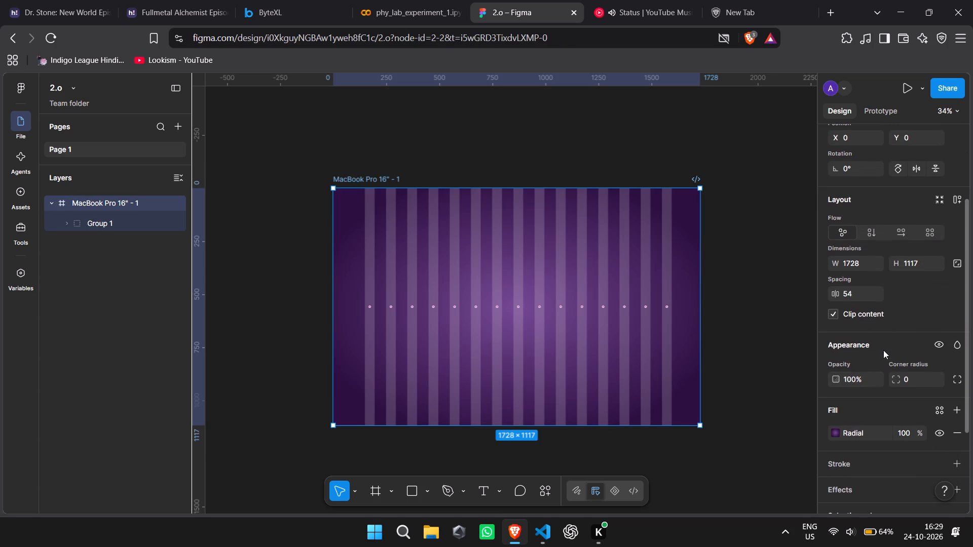
{"action": "left_click", "coordinate": [835, 431]}
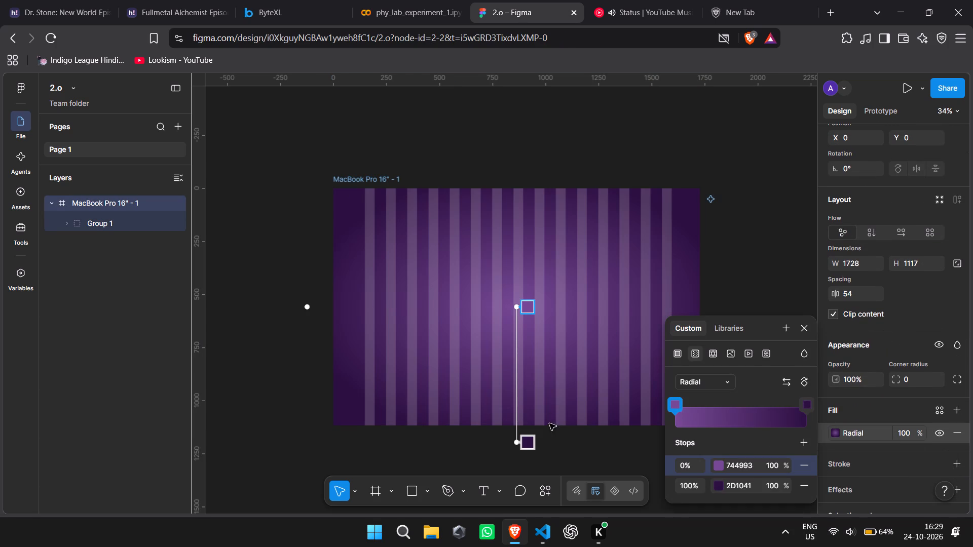
{"action": "left_click", "coordinate": [722, 465]}
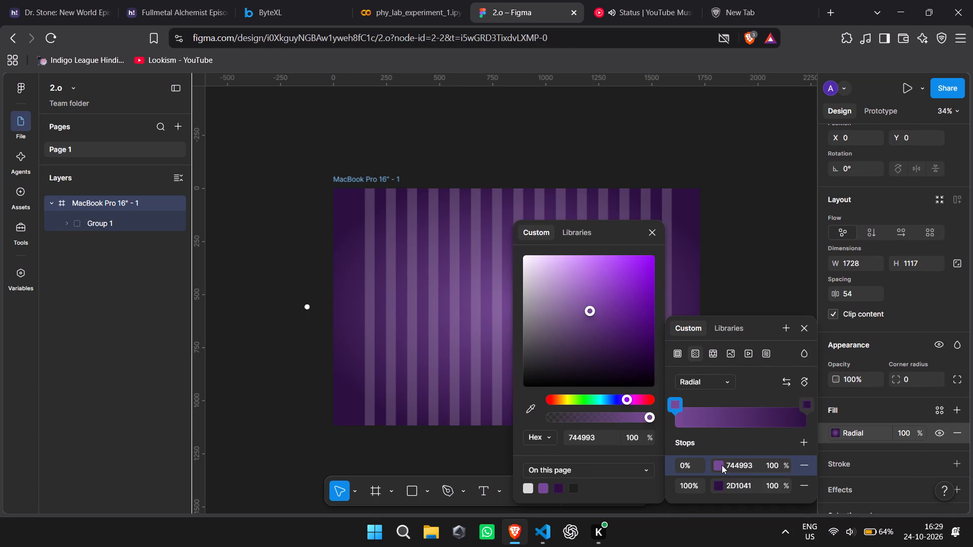
{"action": "left_click_drag", "start_coordinate": [587, 309], "coordinate": [576, 313]}
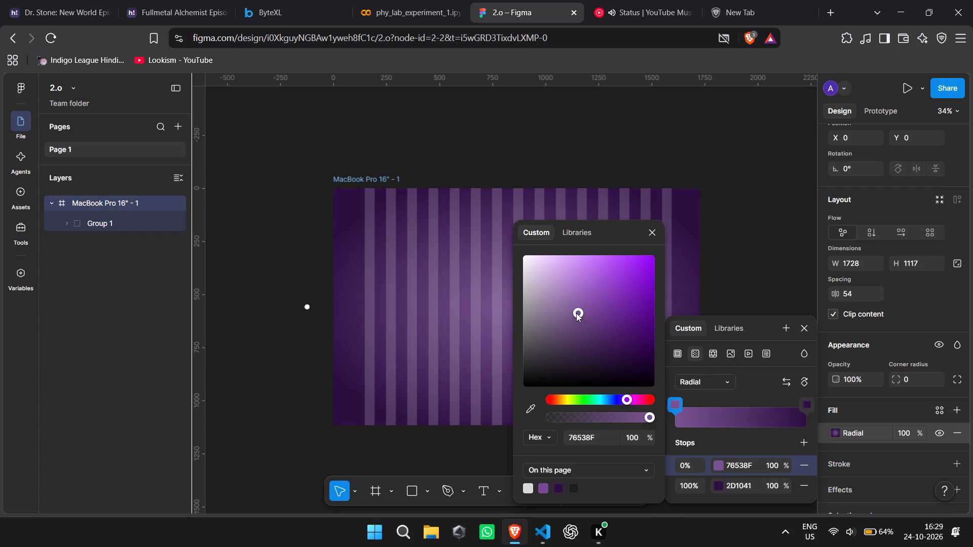
{"action": "left_click_drag", "start_coordinate": [576, 313], "coordinate": [569, 313]}
{"action": "left_click_drag", "start_coordinate": [569, 313], "coordinate": [556, 312]}
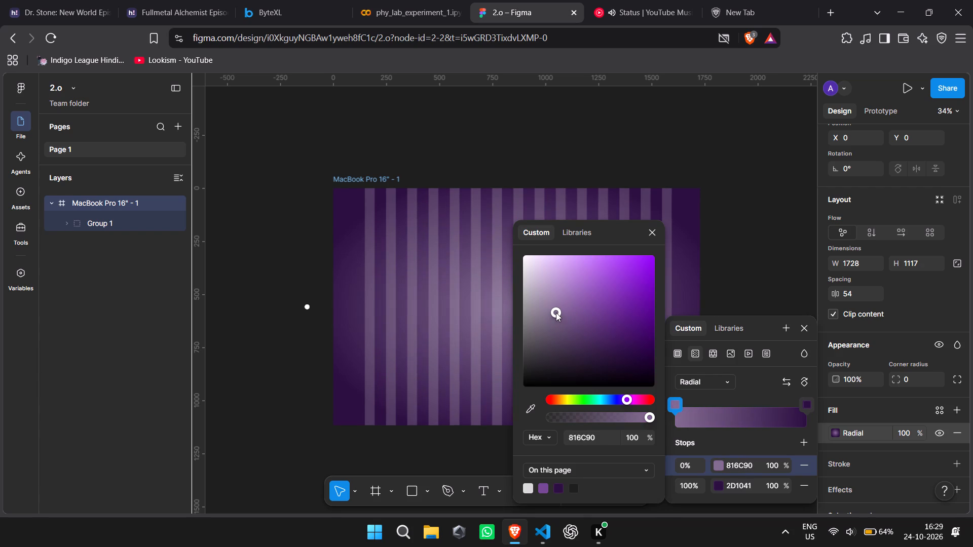
{"action": "left_click_drag", "start_coordinate": [556, 312], "coordinate": [551, 312]}
{"action": "left_click", "coordinate": [802, 325]}
{"action": "left_click", "coordinate": [764, 231]}
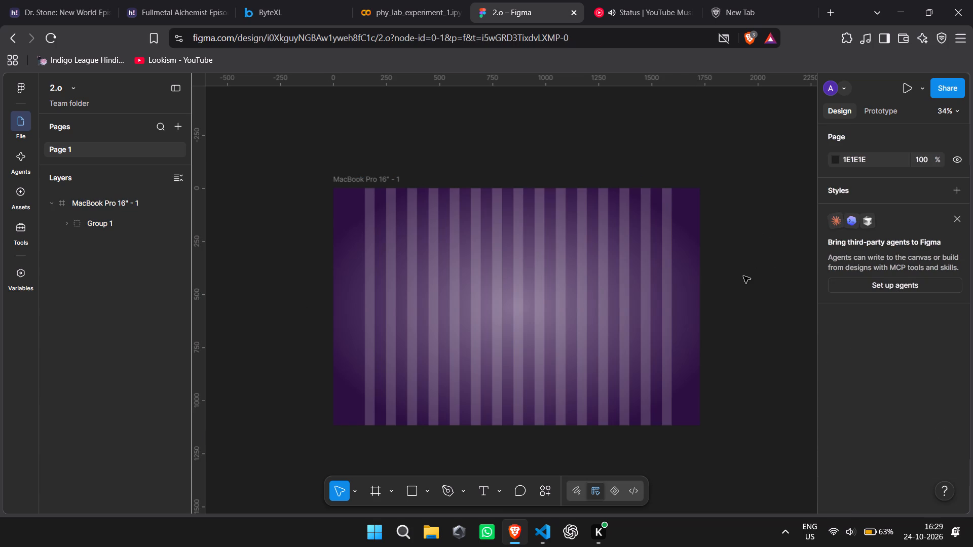
Set the bar group's layer opacity to 10%.
{"action": "scroll", "coordinate": [730, 287], "scroll_direction": "right", "scroll_amount": 2}
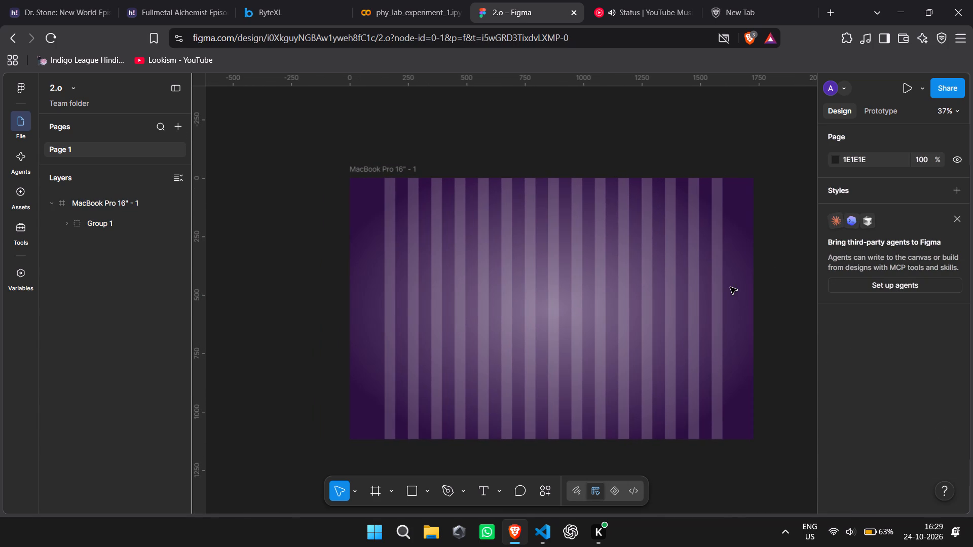
{"action": "left_click", "coordinate": [643, 309]}
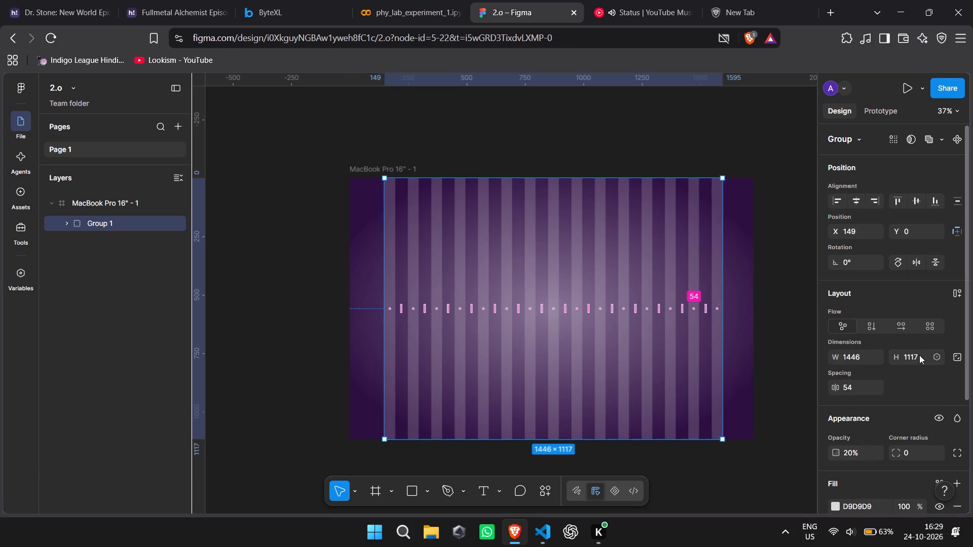
{"action": "scroll", "coordinate": [912, 380], "scroll_direction": "down", "scroll_amount": 1}
{"action": "scroll", "coordinate": [896, 429], "scroll_direction": "up", "scroll_amount": 1}
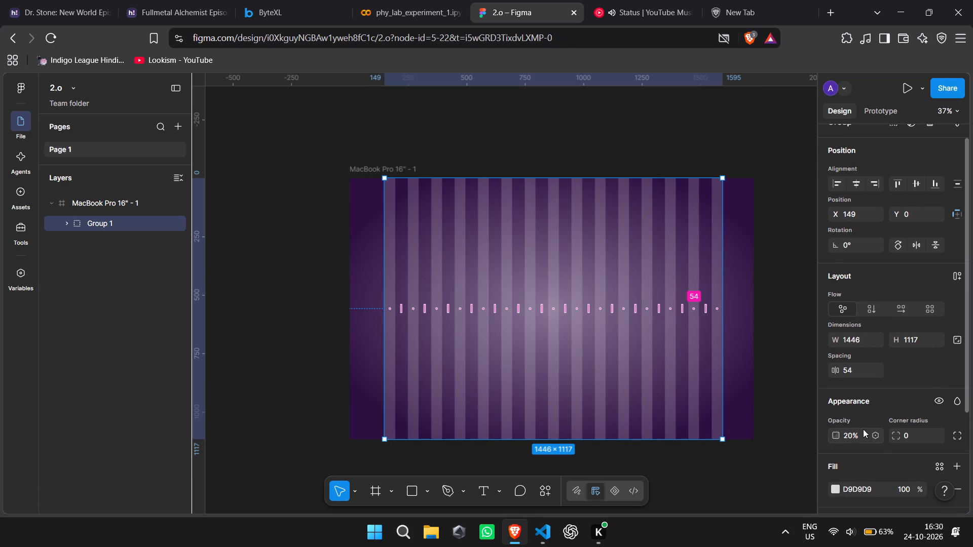
{"action": "left_click", "coordinate": [856, 438]}
{"action": "key", "text": "Down"}
{"action": "key", "text": "Down"}
{"action": "key", "text": "Down"}
{"action": "key", "text": "Down"}
{"action": "key", "text": "Down"}
{"action": "key", "text": "Down"}
{"action": "key", "text": "Down"}
{"action": "key", "text": "Down"}
{"action": "key", "text": "Down"}
{"action": "key", "text": "Down"}
{"action": "key", "text": "Down"}
{"action": "key", "text": "Down"}
{"action": "key", "text": "Down"}
{"action": "key", "text": "Down"}
{"action": "key", "text": "Down"}
{"action": "key", "text": "Down"}
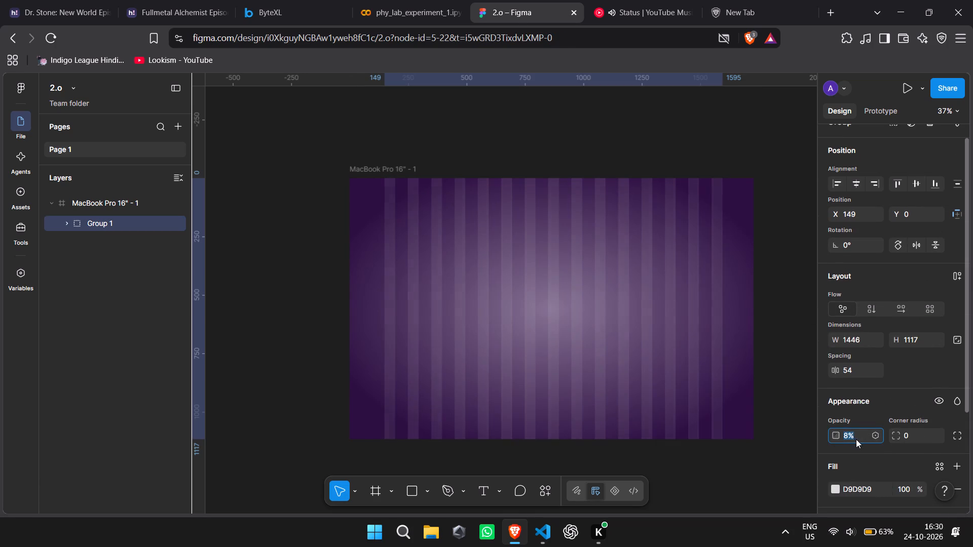
{"action": "key", "text": "Up"}
{"action": "key", "text": "Up"}
{"action": "left_click", "coordinate": [747, 158]}
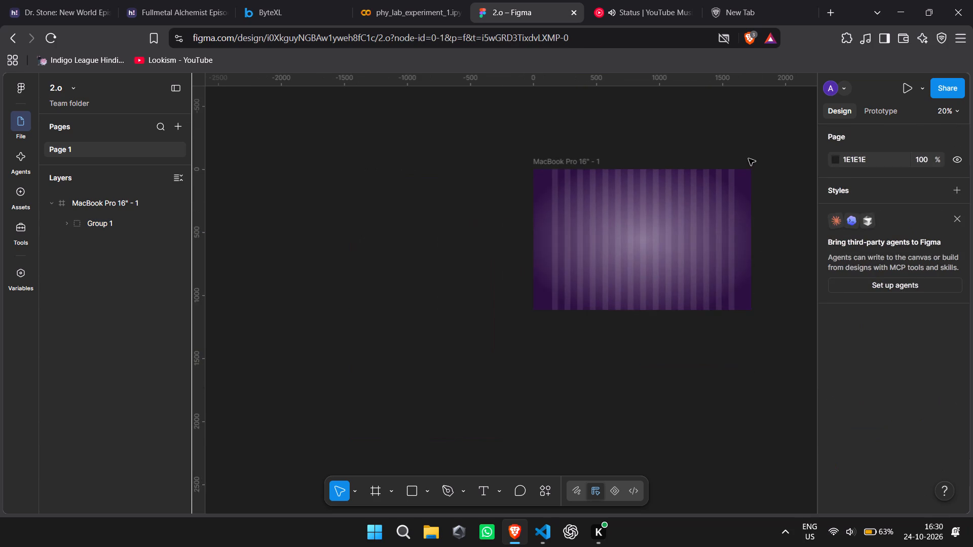
Draw a circle about 1313 × 1313 over the MacBook Pro frame's left half, vertically centred on the frame at about X -449, Y -98.
{"action": "scroll", "coordinate": [749, 159], "scroll_direction": "left", "scroll_amount": 1}
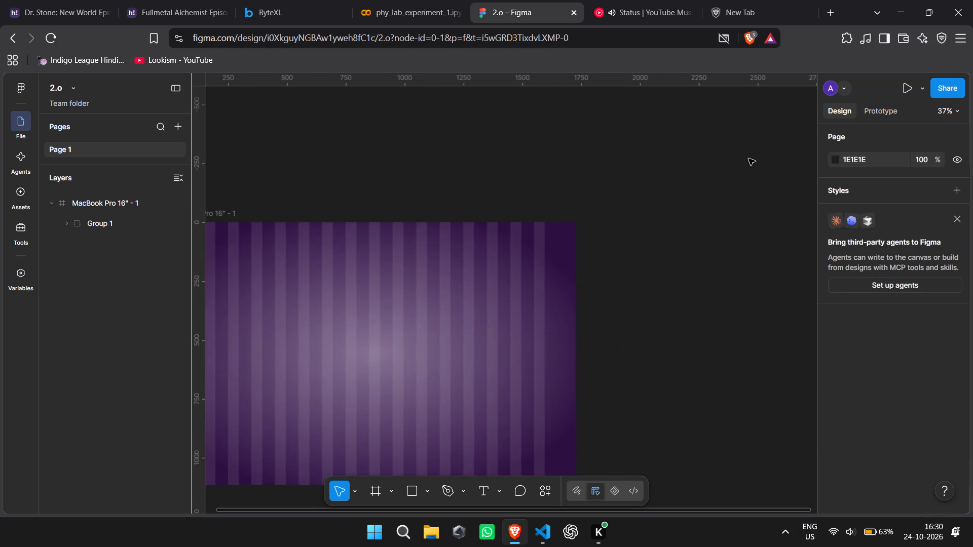
{"action": "scroll", "coordinate": [749, 159], "scroll_direction": "down", "scroll_amount": 1}
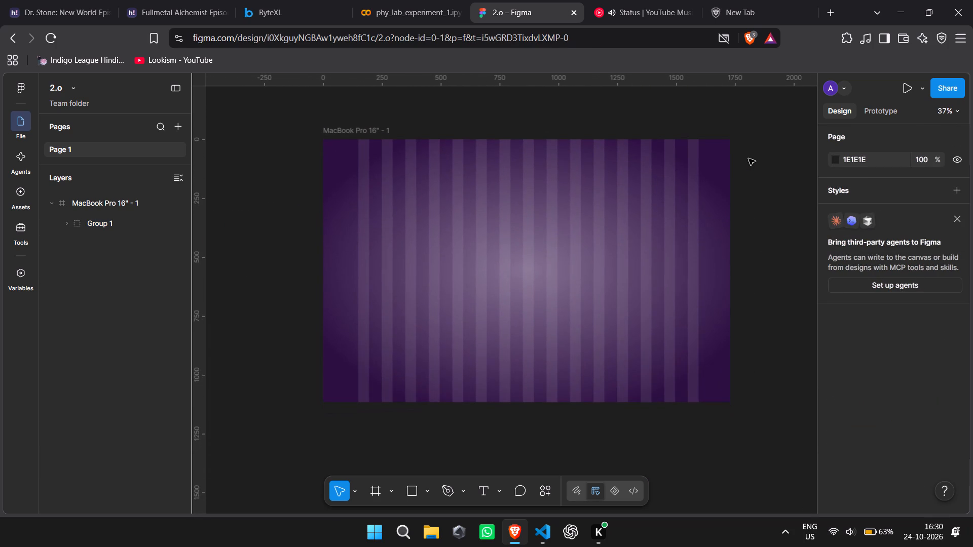
{"action": "scroll", "coordinate": [749, 159], "scroll_direction": "right", "scroll_amount": 1}
{"action": "scroll", "coordinate": [749, 159], "scroll_direction": "up", "scroll_amount": 1}
{"action": "scroll", "coordinate": [749, 159], "scroll_direction": "down", "scroll_amount": 1}
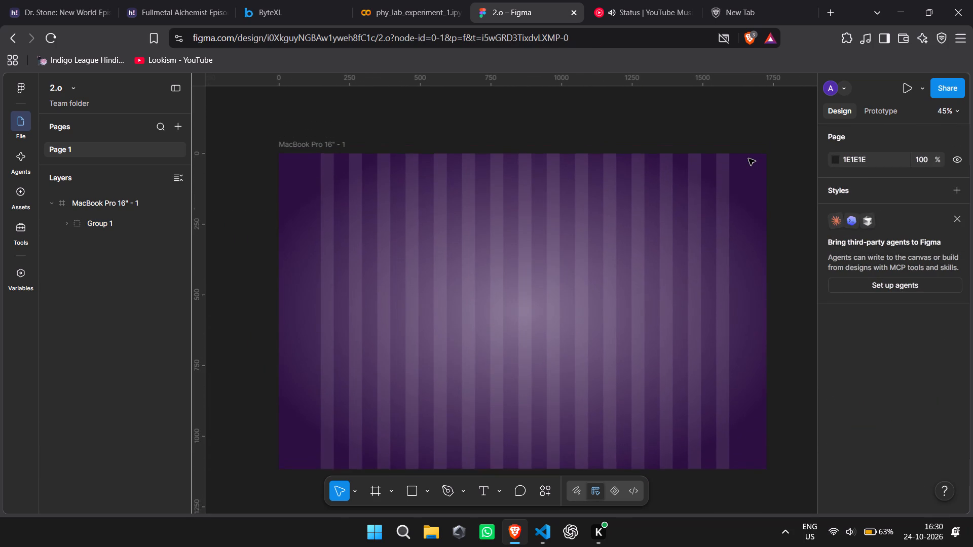
{"action": "scroll", "coordinate": [749, 159], "scroll_direction": "down", "scroll_amount": 1}
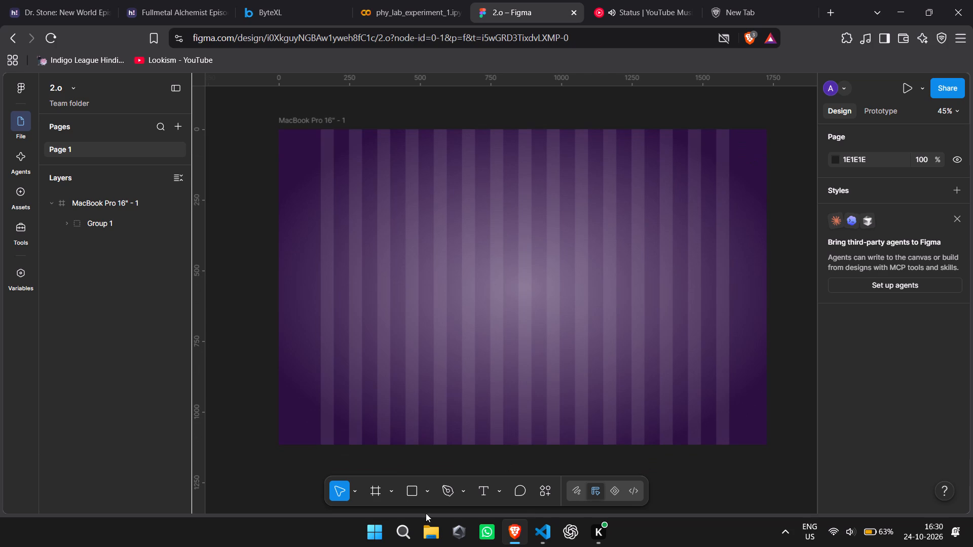
{"action": "key", "text": "o"}
{"action": "left_click_drag", "start_coordinate": [218, 104], "coordinate": [289, 190]}
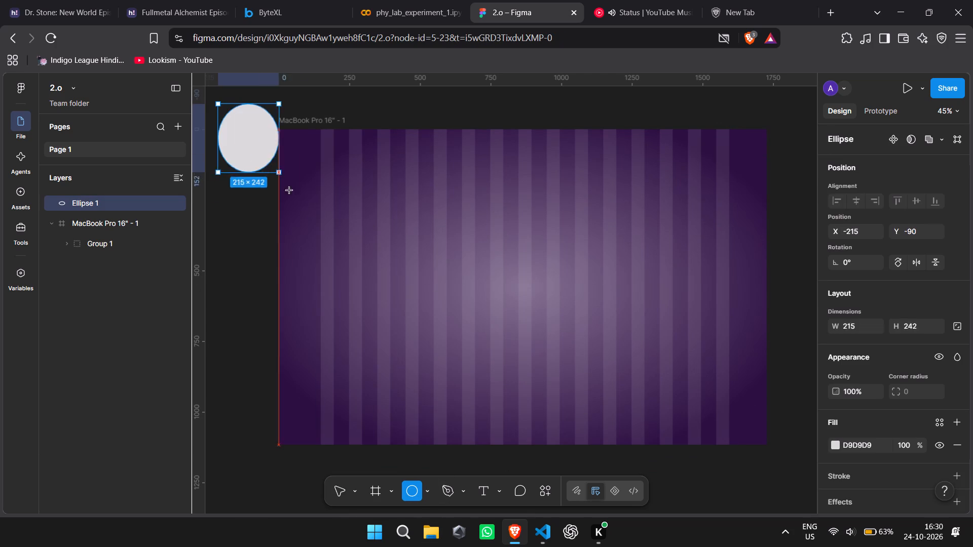
{"action": "left_click_drag", "start_coordinate": [289, 190], "coordinate": [604, 473]}
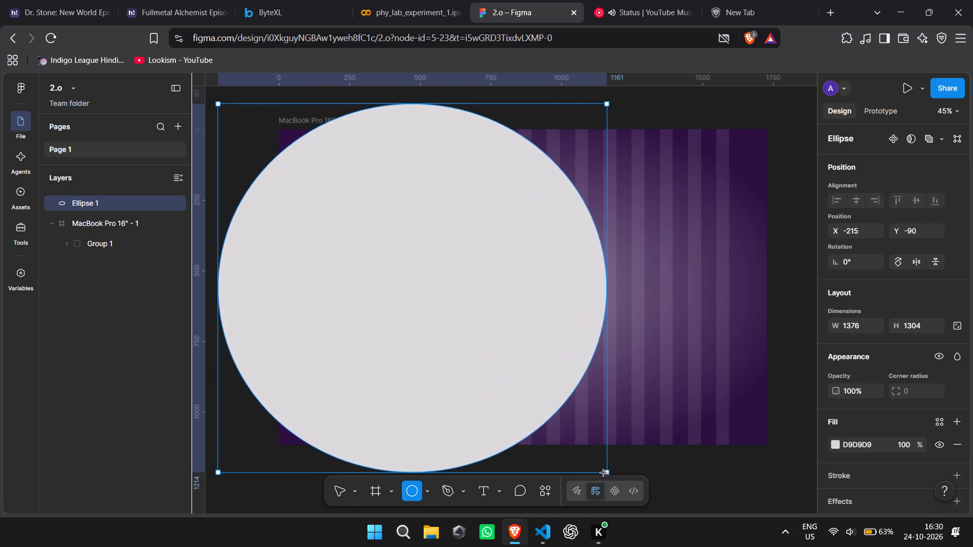
{"action": "left_click_drag", "start_coordinate": [604, 473], "coordinate": [589, 475]}
{"action": "left_click_drag", "start_coordinate": [428, 323], "coordinate": [391, 320]}
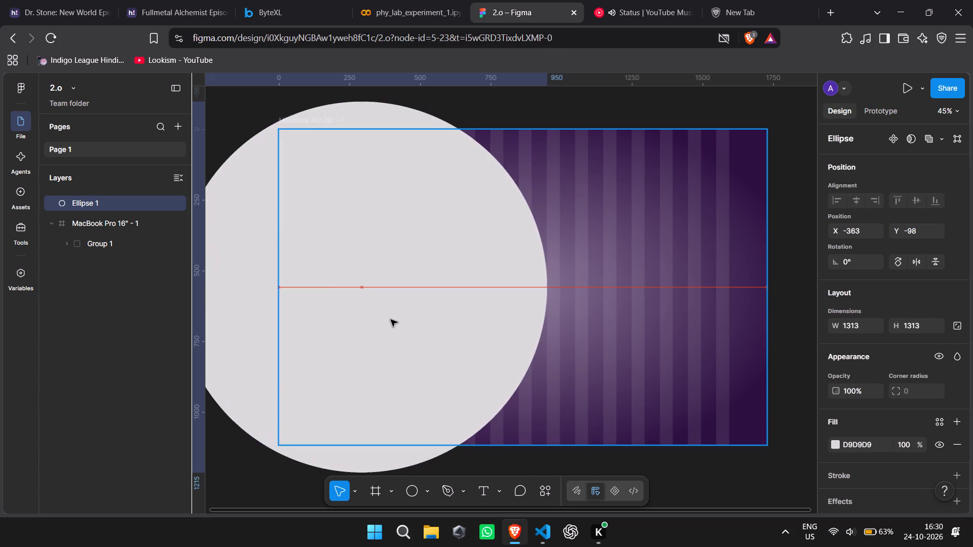
{"action": "left_click_drag", "start_coordinate": [391, 320], "coordinate": [340, 320]}
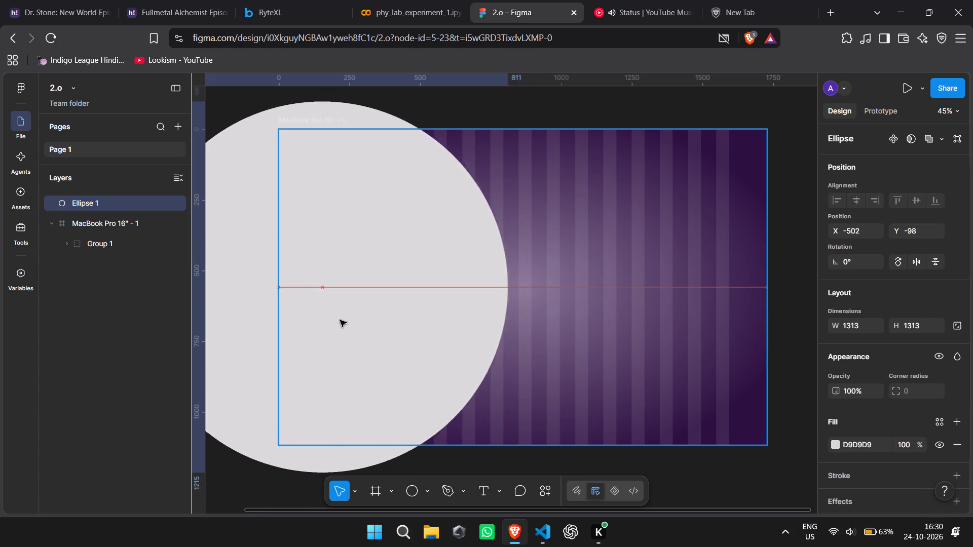
{"action": "left_click_drag", "start_coordinate": [340, 320], "coordinate": [362, 319]}
Duplicate the circle and place the copy over the frame's right half, level with the original, at about X 1001, Y -98.
{"action": "key", "text": "ctrl+d"}
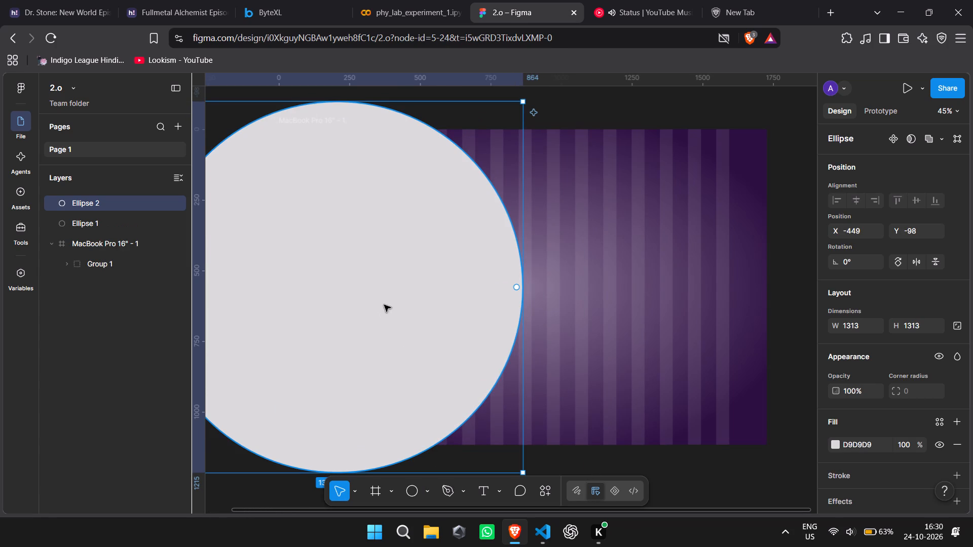
{"action": "left_click_drag", "start_coordinate": [377, 287], "coordinate": [756, 289]}
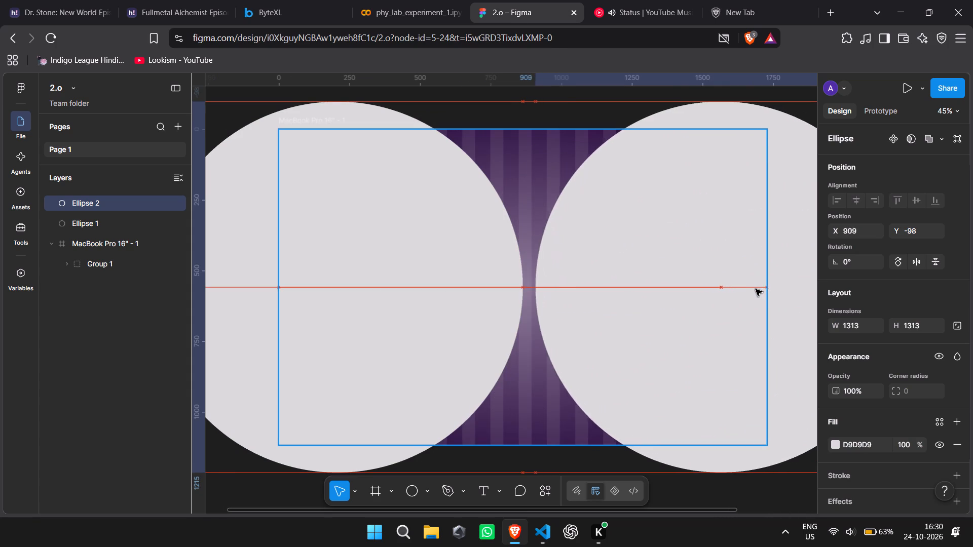
{"action": "left_click_drag", "start_coordinate": [756, 289], "coordinate": [750, 289]}
{"action": "left_click_drag", "start_coordinate": [667, 289], "coordinate": [681, 286]}
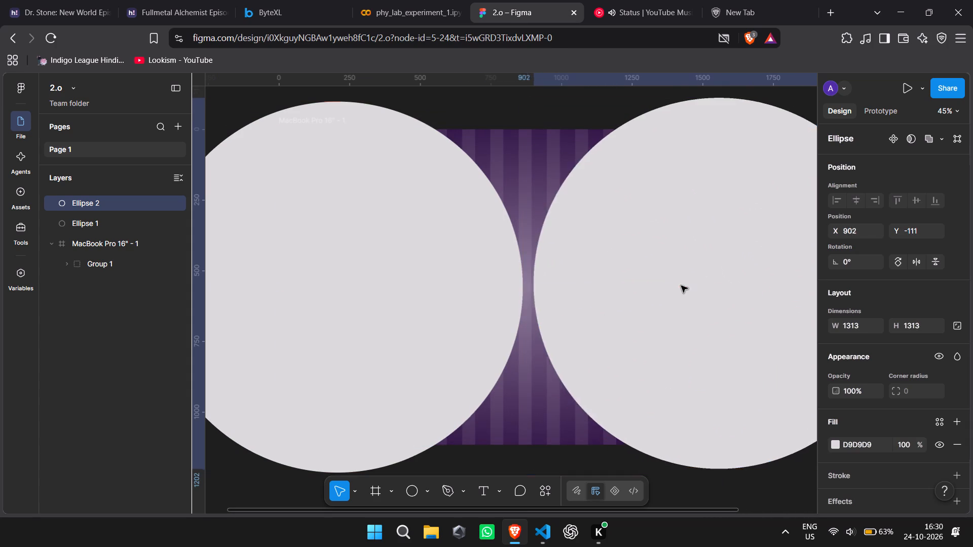
{"action": "left_click_drag", "start_coordinate": [681, 286], "coordinate": [706, 285]}
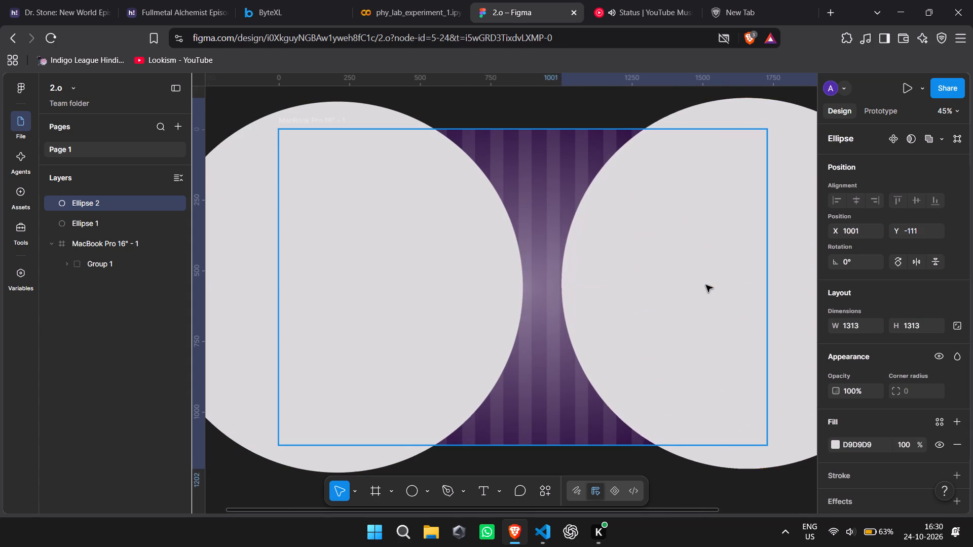
{"action": "left_click_drag", "start_coordinate": [706, 285], "coordinate": [706, 287]}
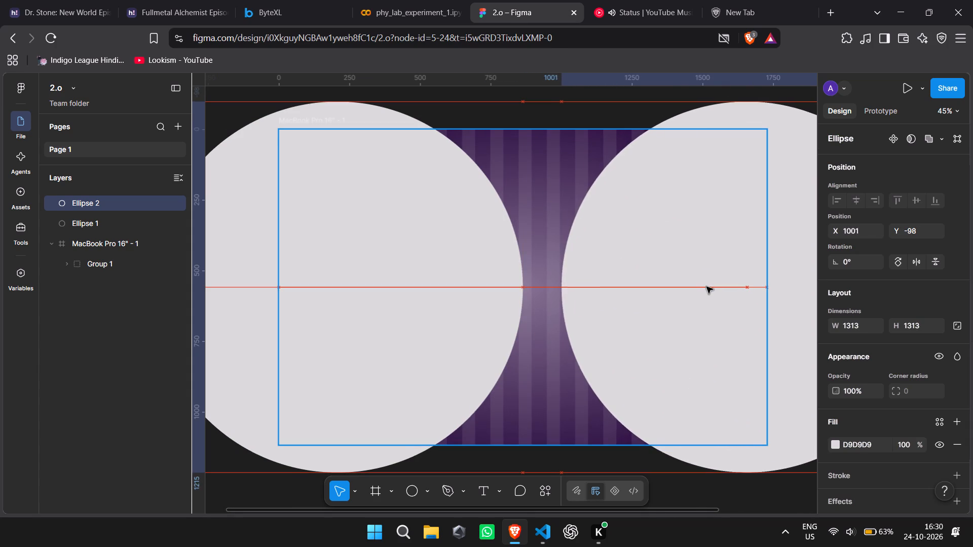
{"action": "left_click_drag", "start_coordinate": [706, 287], "coordinate": [705, 287]}
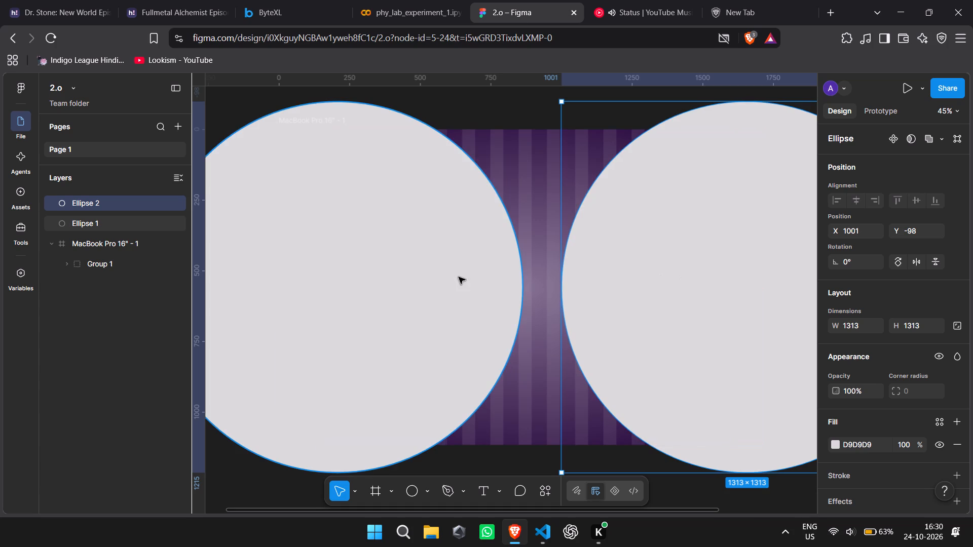
Move the left circle further left to about X -566, keeping it vertically centred on the frame.
{"action": "left_click_drag", "start_coordinate": [459, 277], "coordinate": [427, 281]}
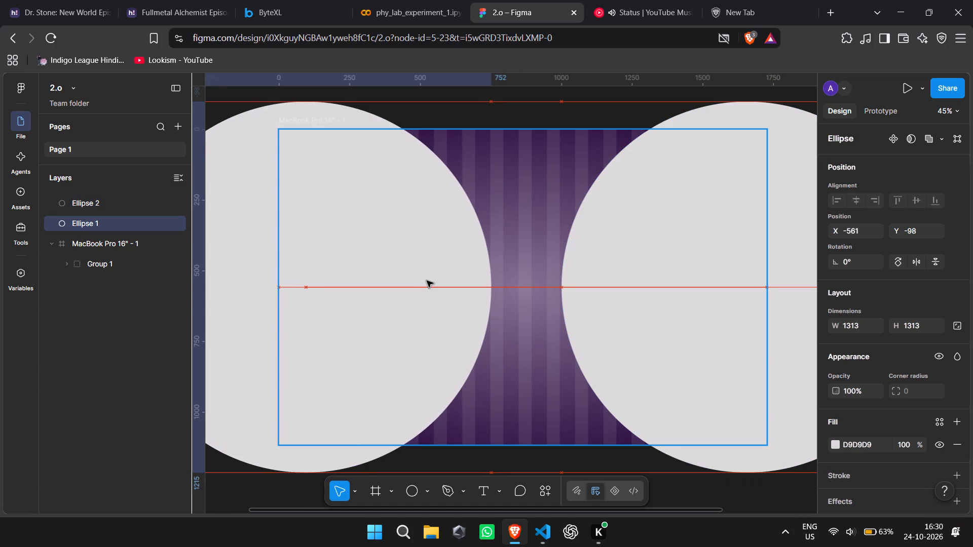
{"action": "left_click_drag", "start_coordinate": [427, 281], "coordinate": [422, 277]}
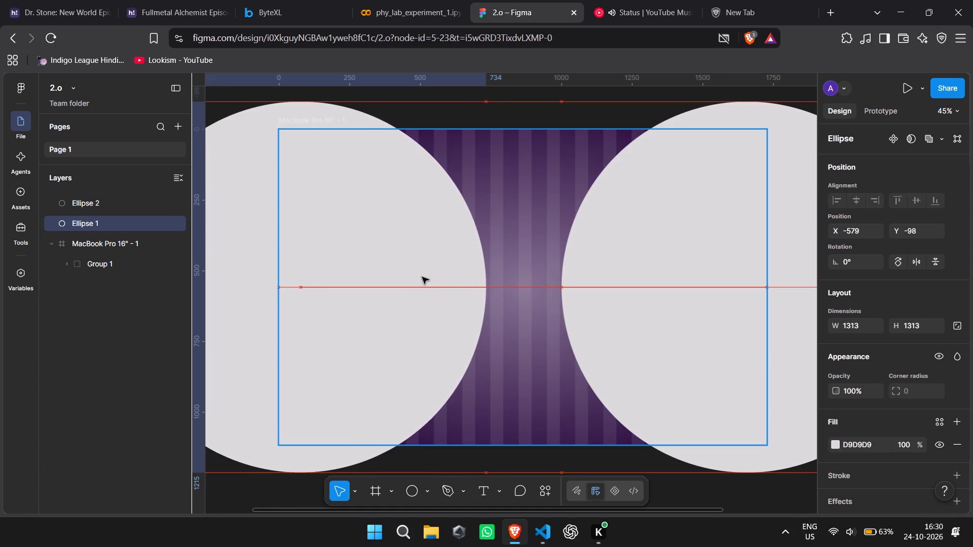
{"action": "left_click_drag", "start_coordinate": [422, 277], "coordinate": [426, 278]}
{"action": "left_click", "coordinate": [567, 112]}
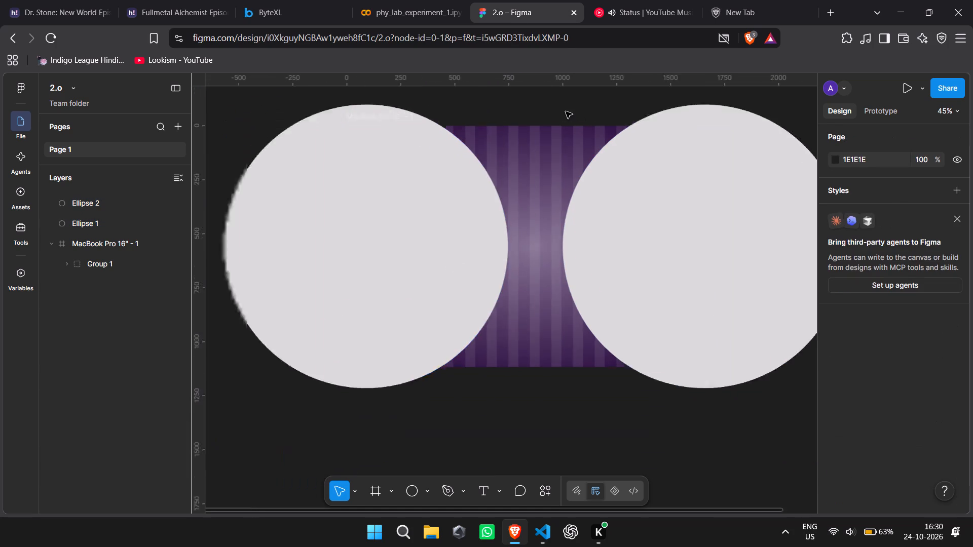
Move both circle layers into the MacBook Pro frame, stacked below the bar group.
{"action": "scroll", "coordinate": [566, 111], "scroll_direction": "up", "scroll_amount": 1}
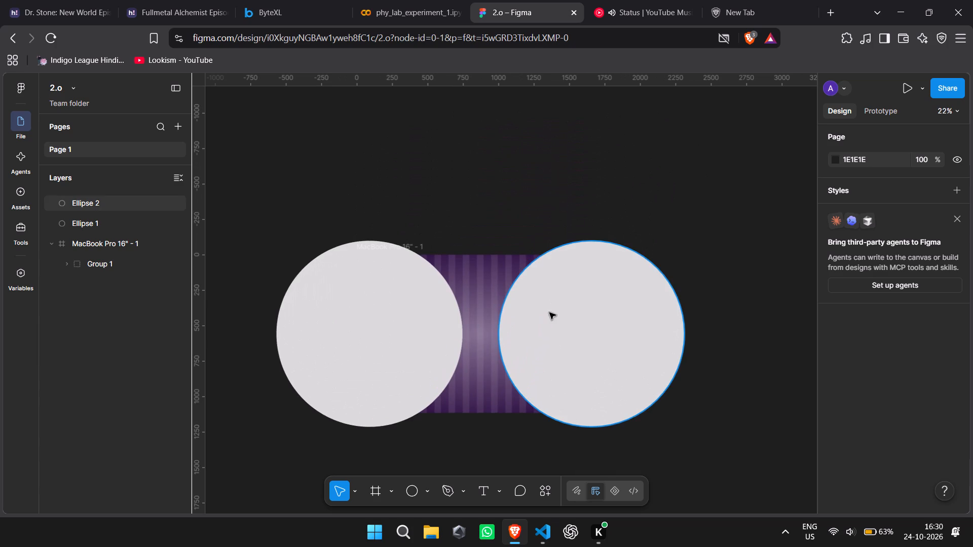
{"action": "left_click_drag", "start_coordinate": [96, 203], "coordinate": [96, 208]}
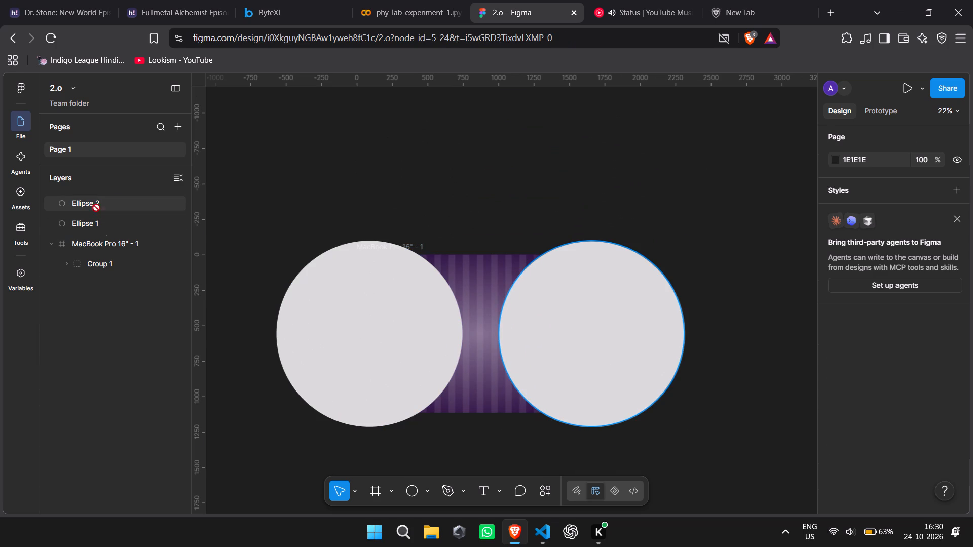
{"action": "left_click_drag", "start_coordinate": [96, 208], "coordinate": [90, 266]}
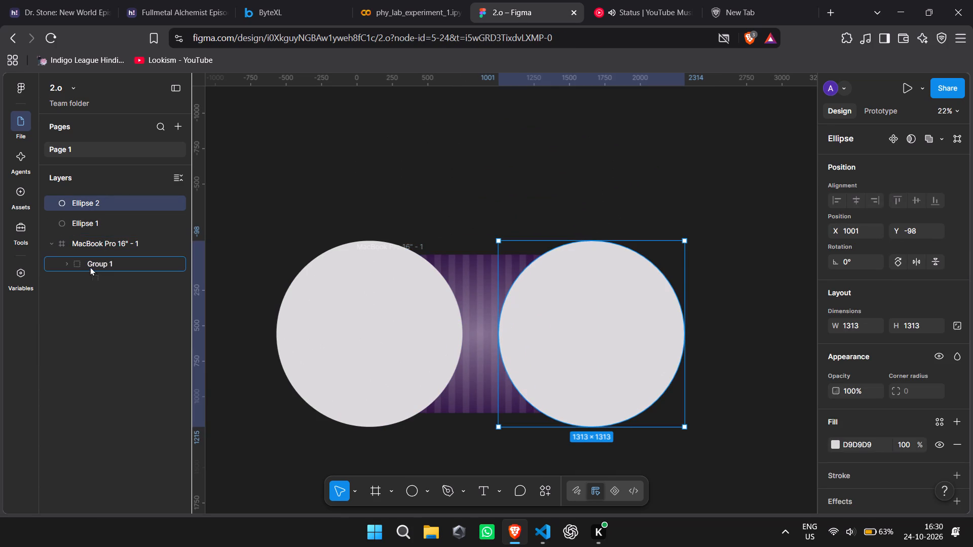
{"action": "left_click_drag", "start_coordinate": [90, 266], "coordinate": [88, 273]}
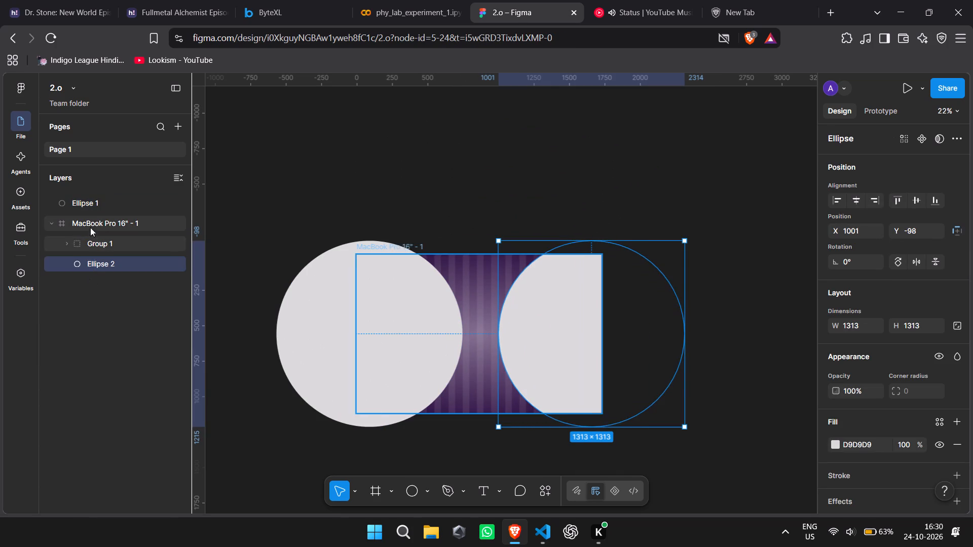
{"action": "left_click_drag", "start_coordinate": [96, 200], "coordinate": [99, 272]}
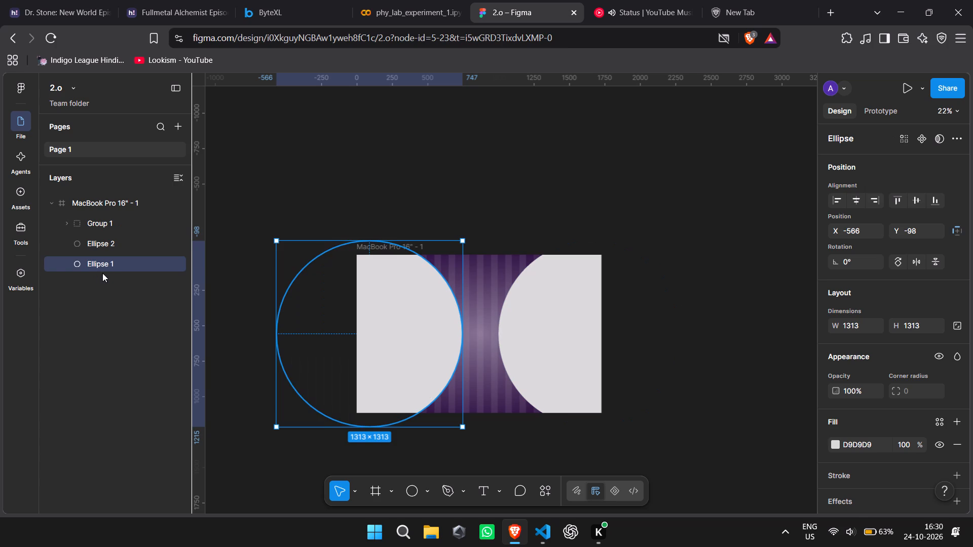
{"action": "left_click", "coordinate": [525, 199]}
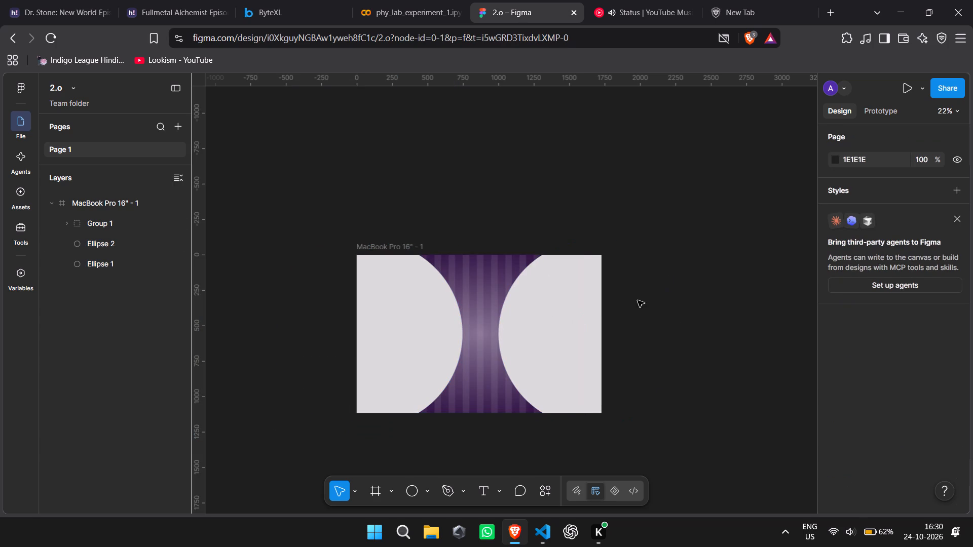
Select both circles in the MacBook Pro frame and group them.
{"action": "left_click", "coordinate": [559, 345]}
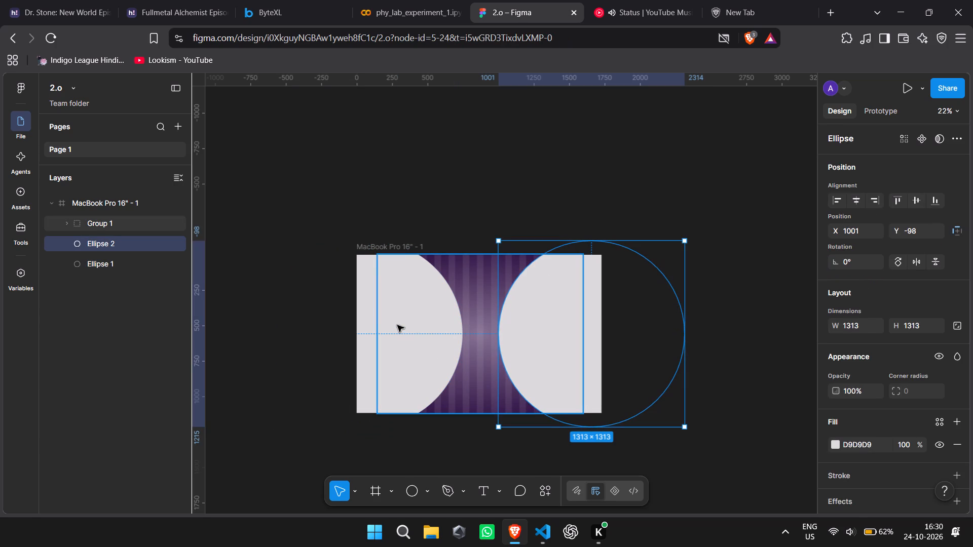
{"action": "left_click", "coordinate": [369, 312], "text": "shift"}
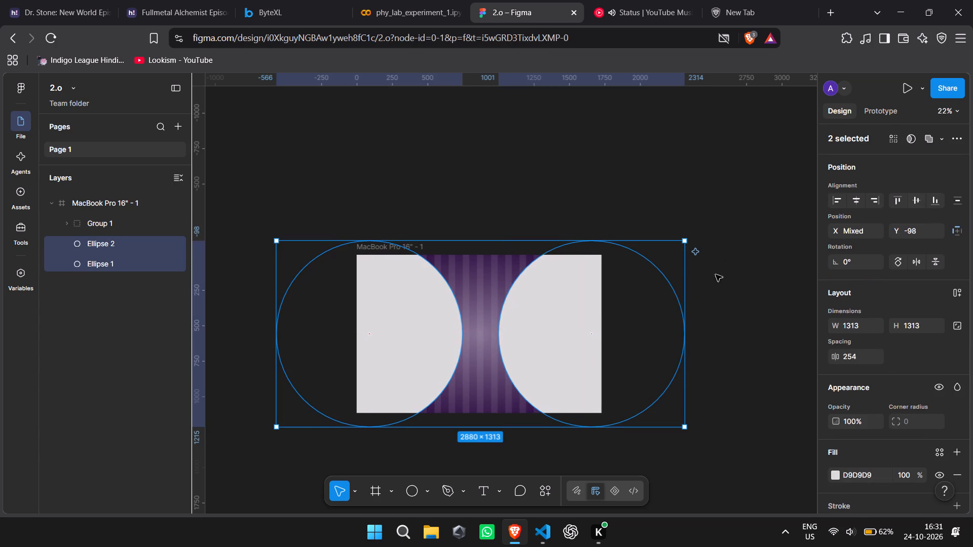
{"action": "right_click", "coordinate": [544, 310]}
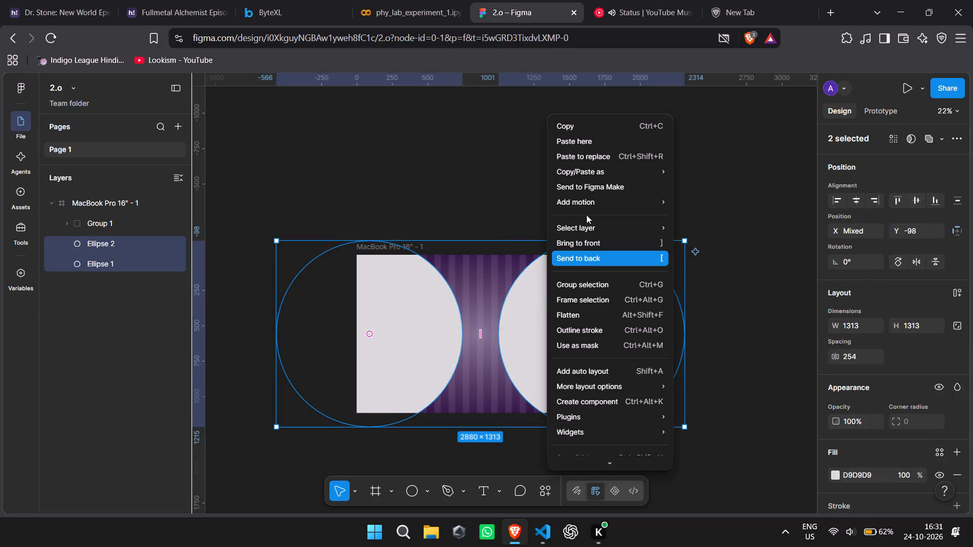
{"action": "left_click", "coordinate": [516, 351]}
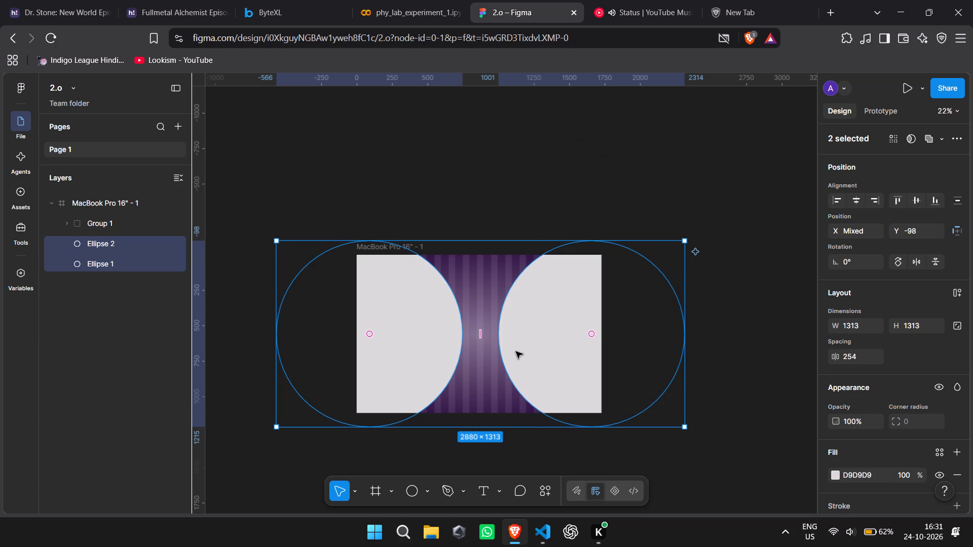
{"action": "key", "text": "ctrl+g"}
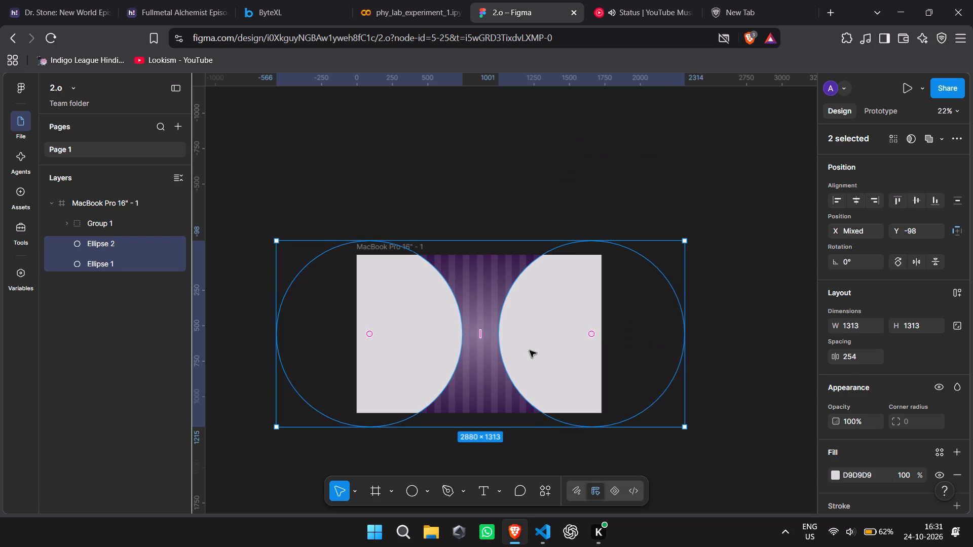
Lower the opacity of the circle group to 44%.
{"action": "scroll", "coordinate": [900, 285], "scroll_direction": "down", "scroll_amount": 2}
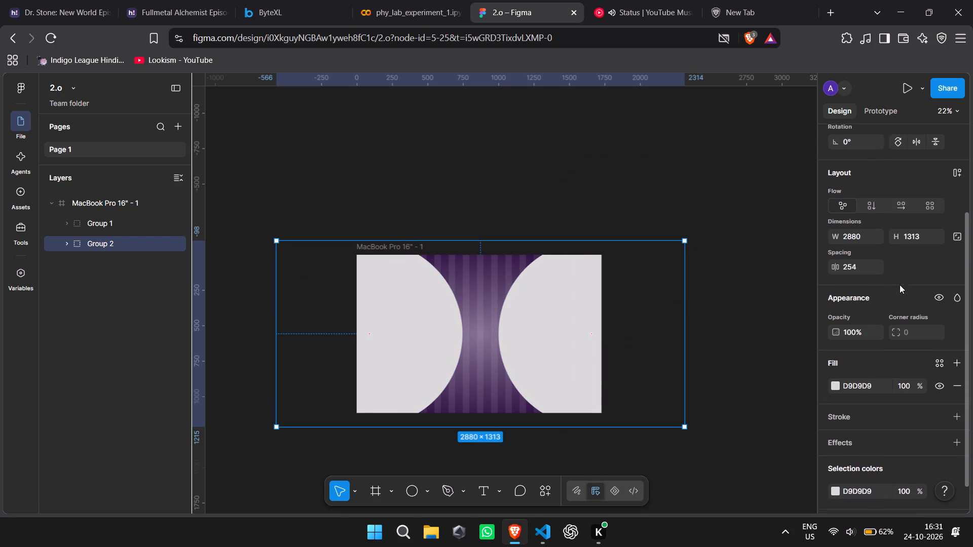
{"action": "left_click", "coordinate": [851, 326]}
{"action": "key", "text": "Down"}
{"action": "key", "text": "Down"}
{"action": "key", "text": "Down"}
{"action": "key", "text": "Down"}
{"action": "key", "text": "Down"}
{"action": "key", "text": "Down"}
{"action": "key", "text": "Down"}
{"action": "key", "text": "Down"}
{"action": "key", "text": "Down"}
{"action": "key", "text": "Down"}
{"action": "key", "text": "Down"}
{"action": "key", "text": "Down"}
{"action": "key", "text": "Down"}
{"action": "key", "text": "Down"}
{"action": "key", "text": "Down"}
{"action": "key", "text": "Down"}
{"action": "key", "text": "Down"}
{"action": "key", "text": "Down"}
{"action": "key", "text": "Down"}
{"action": "key", "text": "Down"}
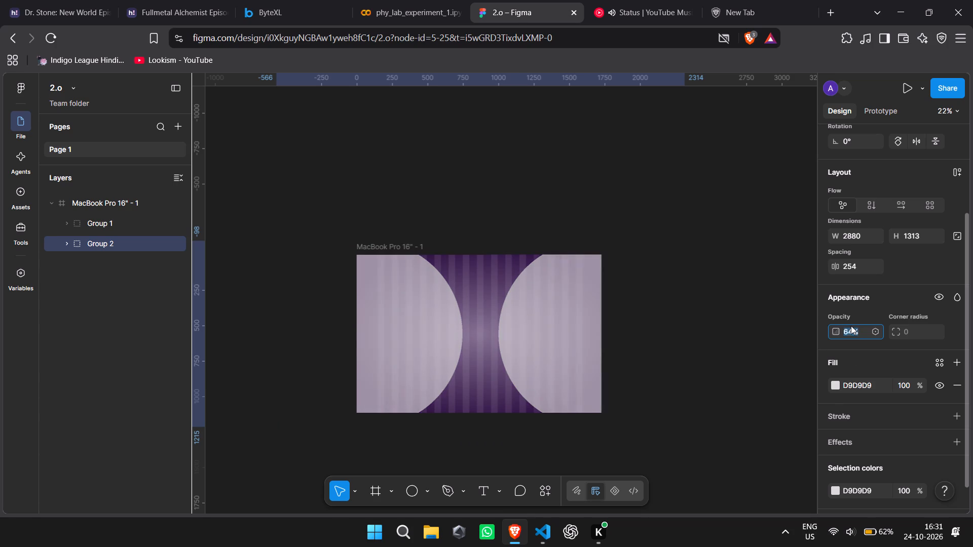
{"action": "key", "text": "Up"}
{"action": "key", "text": "Up"}
{"action": "key", "text": "Up"}
{"action": "key", "text": "Up"}
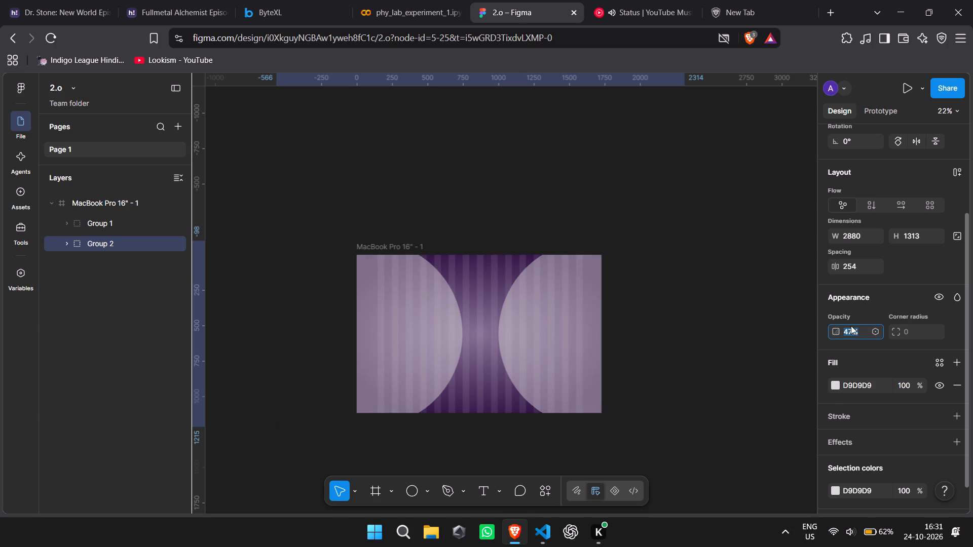
{"action": "key", "text": "Down"}
{"action": "key", "text": "Down"}
{"action": "key", "text": "Down"}
Change the circle group's fill to a dark muted purple, 2D2A35.
{"action": "left_click", "coordinate": [835, 380]}
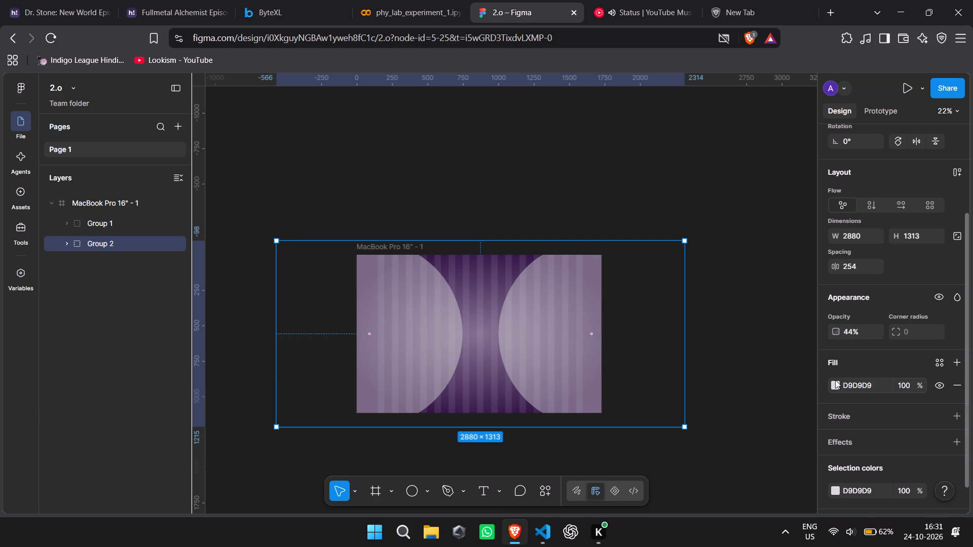
{"action": "left_click", "coordinate": [831, 388]}
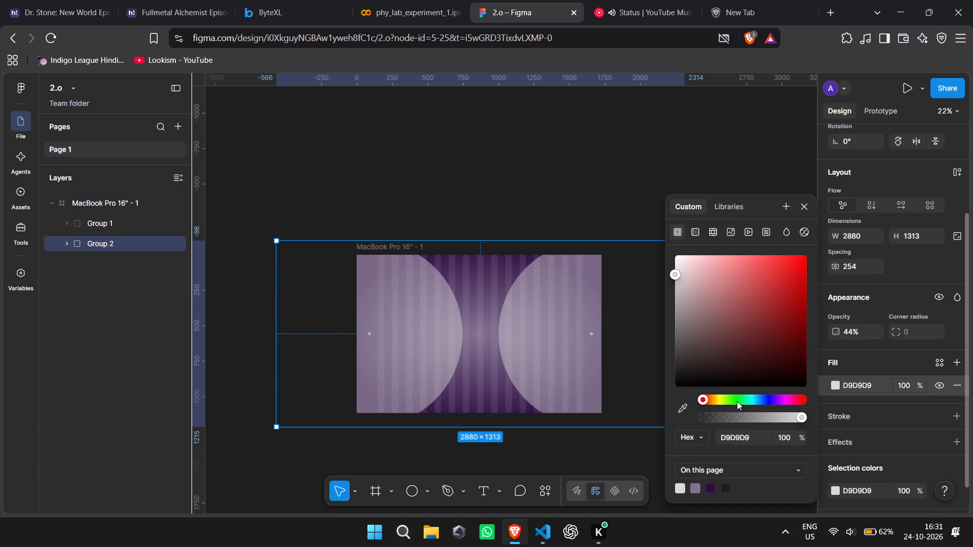
{"action": "left_click_drag", "start_coordinate": [761, 399], "coordinate": [773, 400]}
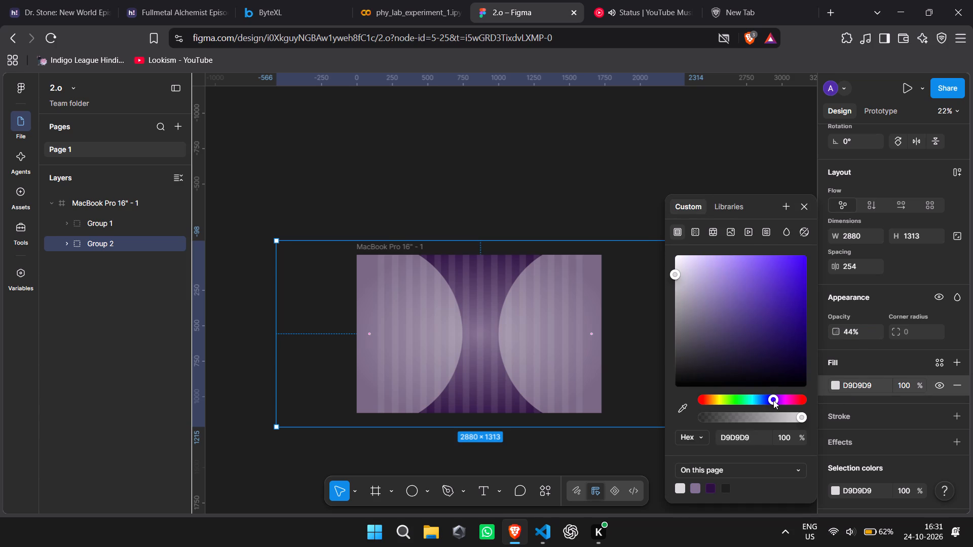
{"action": "left_click_drag", "start_coordinate": [752, 345], "coordinate": [722, 357]}
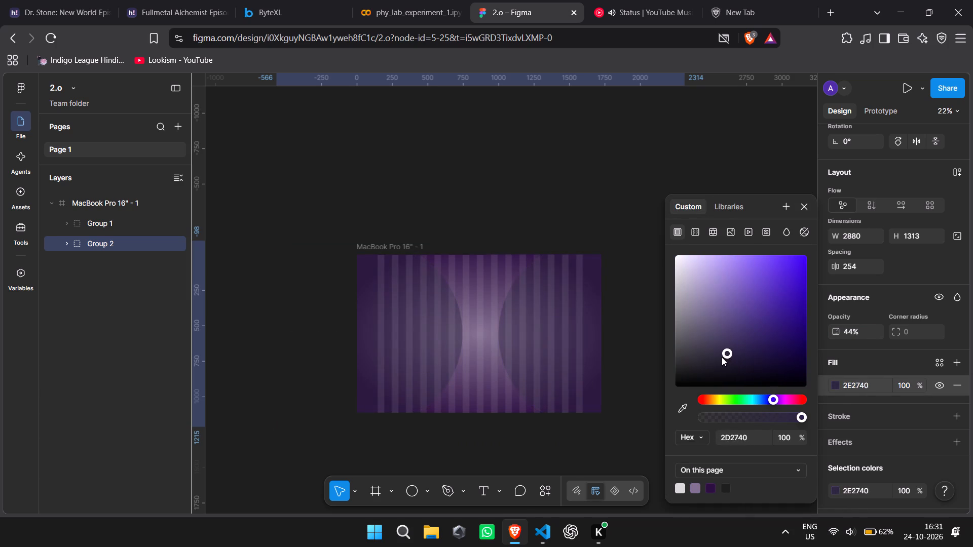
{"action": "left_click_drag", "start_coordinate": [722, 357], "coordinate": [702, 373]}
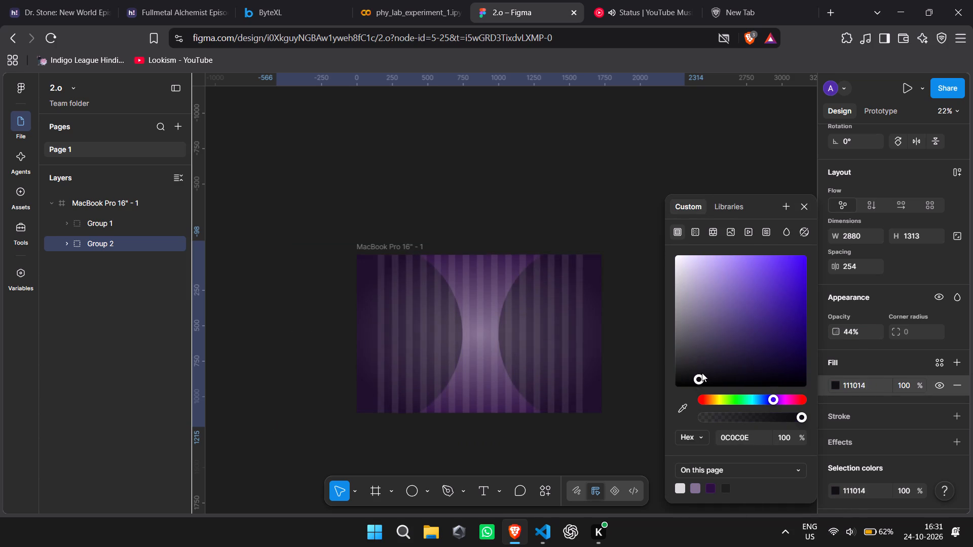
{"action": "left_click_drag", "start_coordinate": [702, 373], "coordinate": [704, 374]}
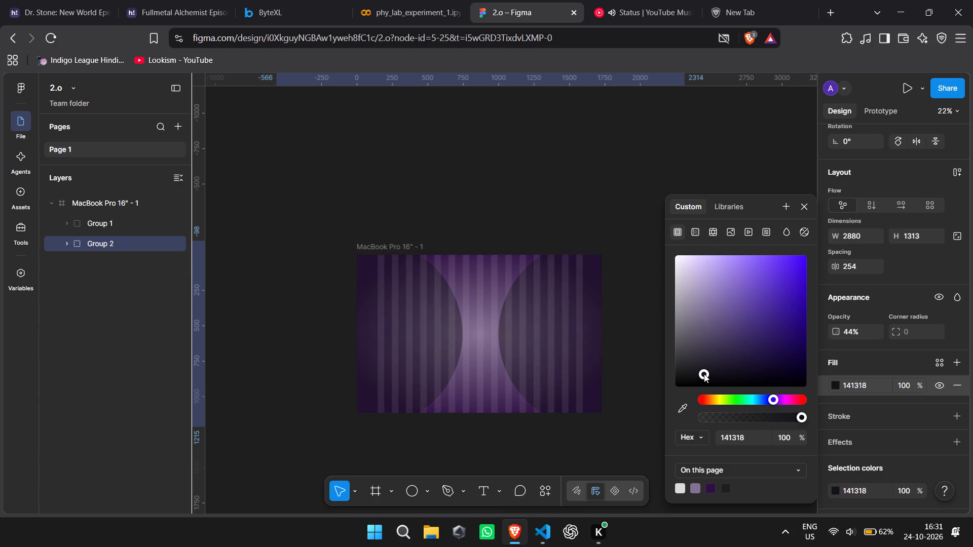
{"action": "left_click_drag", "start_coordinate": [704, 374], "coordinate": [704, 374]}
{"action": "left_click_drag", "start_coordinate": [702, 372], "coordinate": [704, 358]}
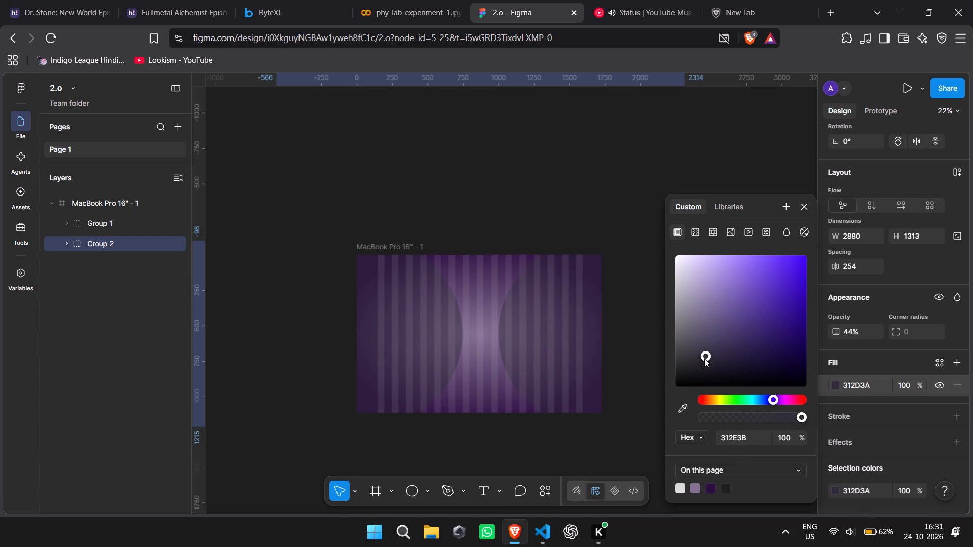
{"action": "left_click_drag", "start_coordinate": [704, 358], "coordinate": [703, 359]}
Shift the circle group slightly left to about X -591 and deselect it.
{"action": "left_click", "coordinate": [641, 356]}
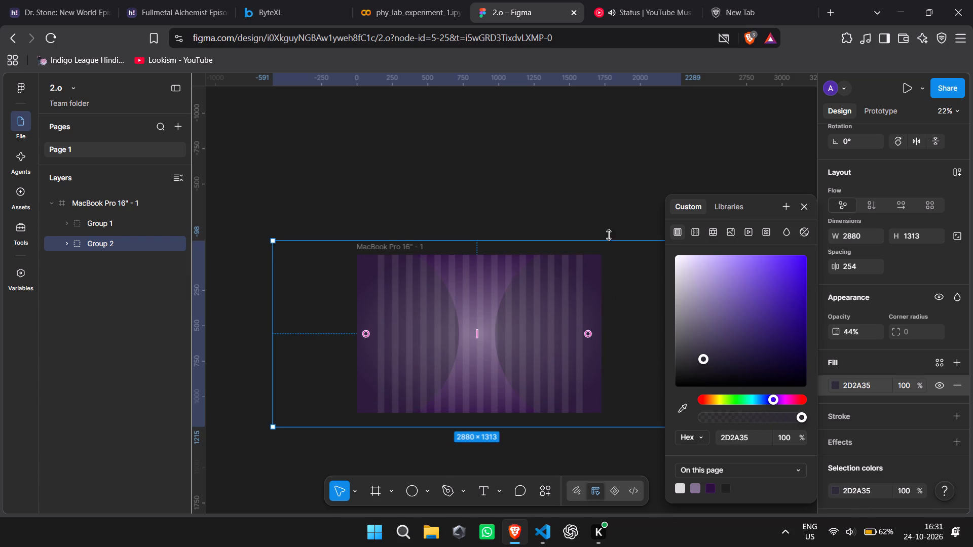
{"action": "left_click", "coordinate": [606, 178]}
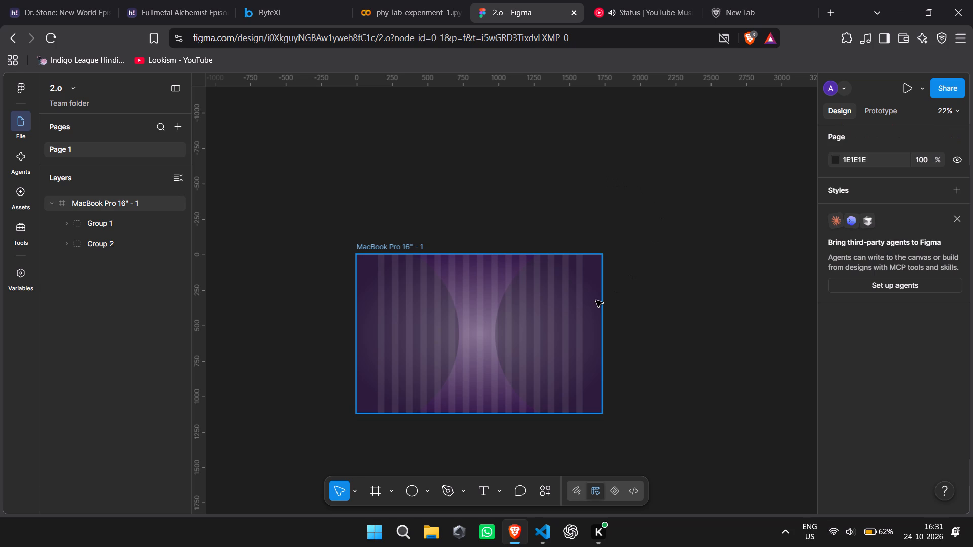
Draw a full-height rectangle about 272 × 1117 along the MacBook Pro frame's left edge, starting at X 0, Y 0.
{"action": "key", "text": "r"}
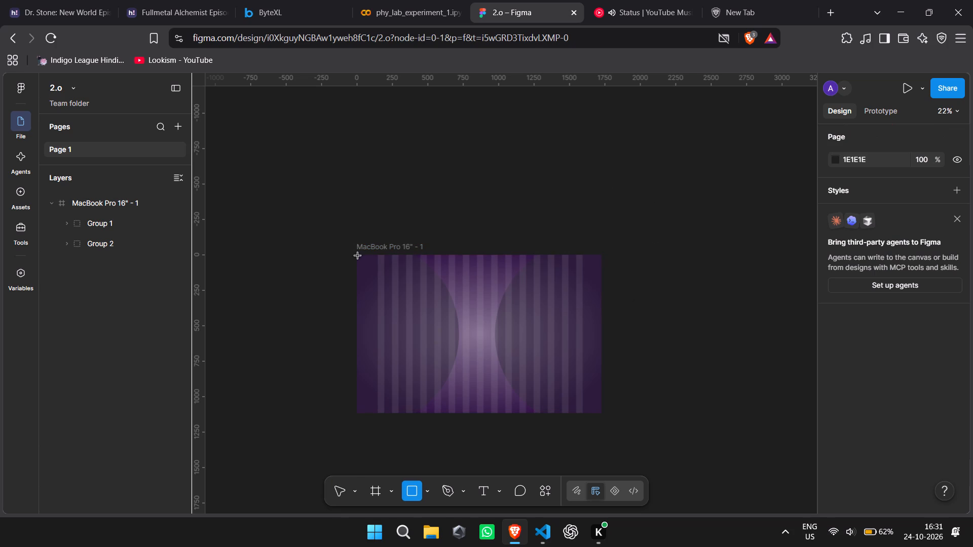
{"action": "left_click_drag", "start_coordinate": [358, 256], "coordinate": [397, 417]}
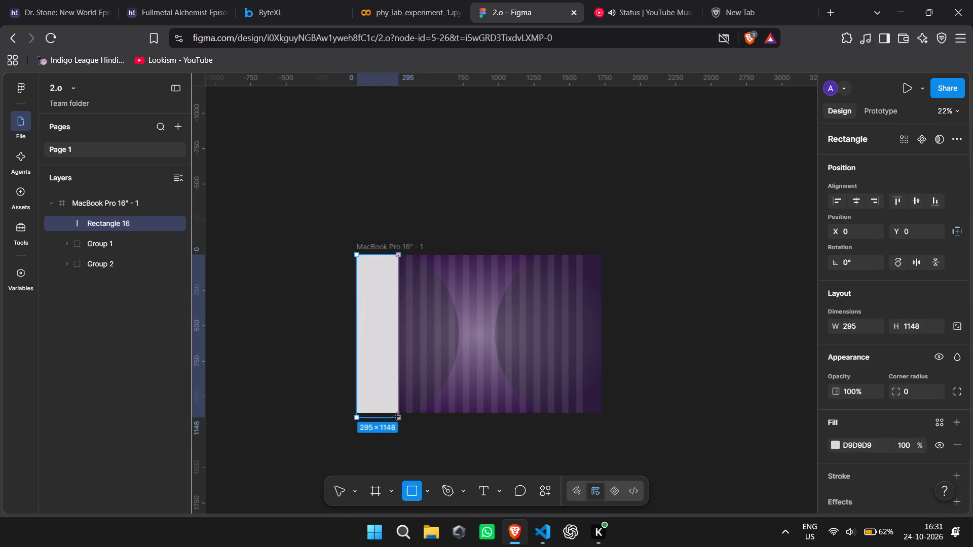
{"action": "left_click_drag", "start_coordinate": [397, 417], "coordinate": [387, 414]}
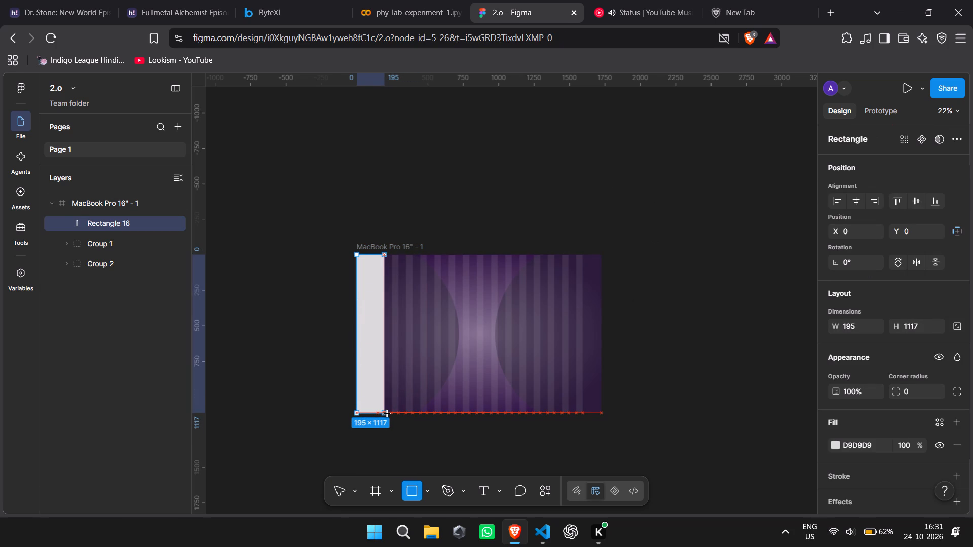
{"action": "left_click_drag", "start_coordinate": [387, 414], "coordinate": [398, 412]}
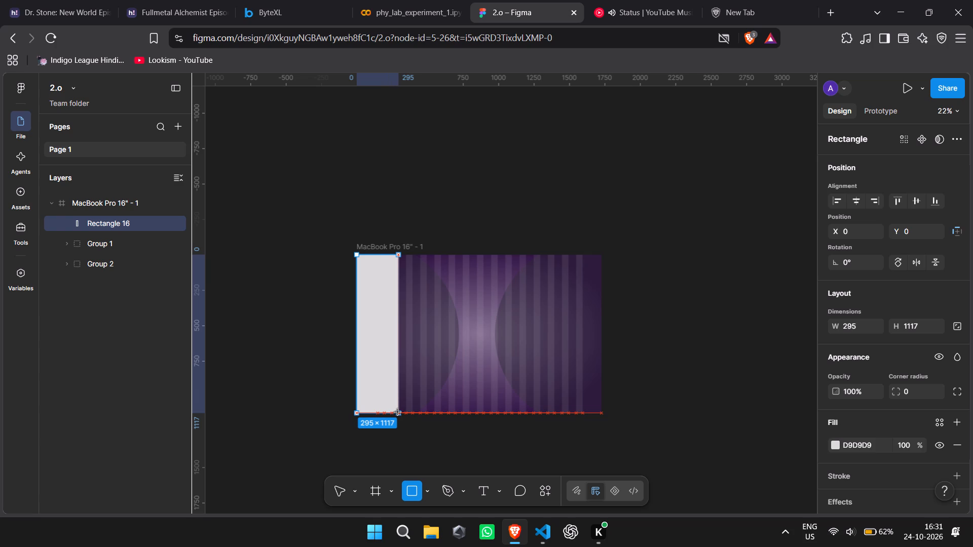
{"action": "left_click_drag", "start_coordinate": [398, 412], "coordinate": [397, 414]}
Duplicate the rectangle and place the copy near the frame's right edge at about X 1449, Y 0.
{"action": "key", "text": "ctrl+d"}
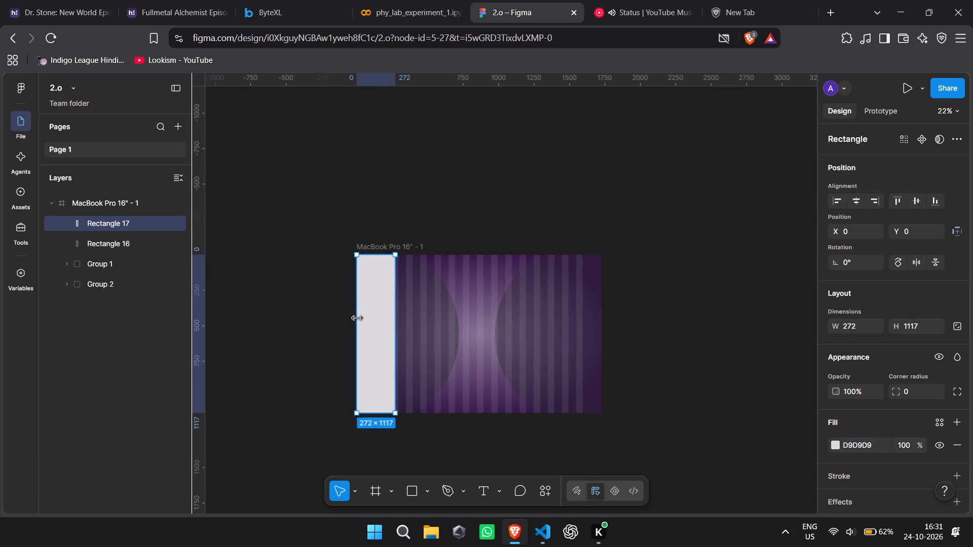
{"action": "left_click_drag", "start_coordinate": [374, 317], "coordinate": [578, 321]}
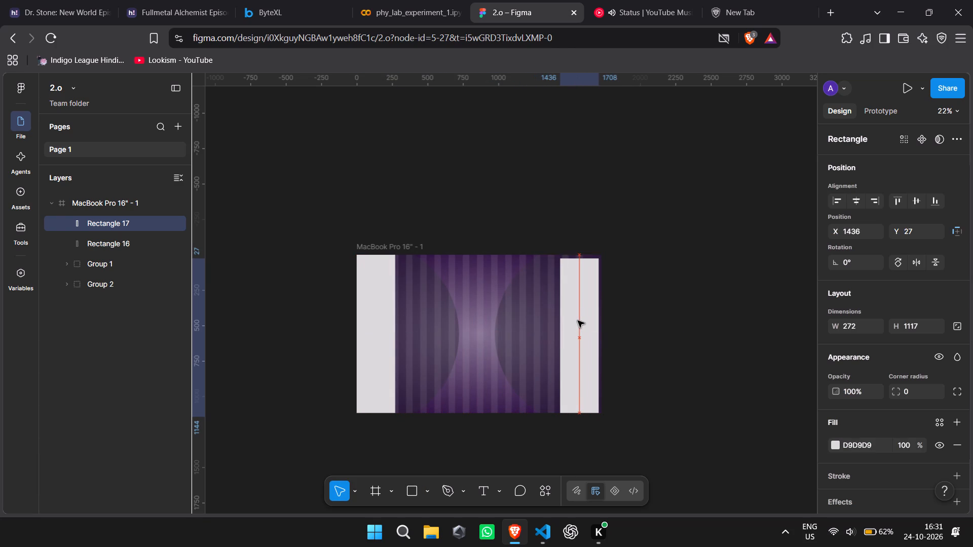
{"action": "left_click_drag", "start_coordinate": [578, 321], "coordinate": [578, 317]}
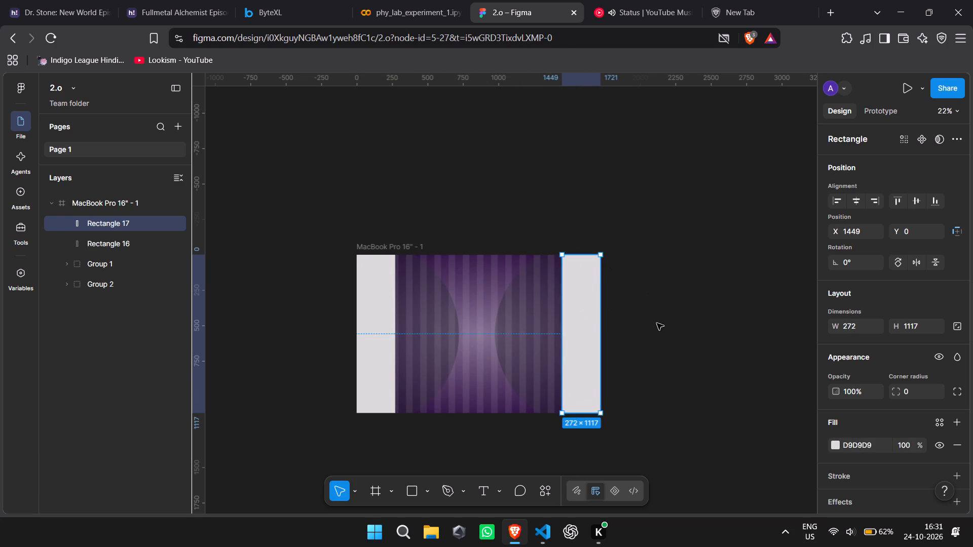
Select both side rectangles and group them.
{"action": "left_click", "coordinate": [370, 317], "text": "shift"}
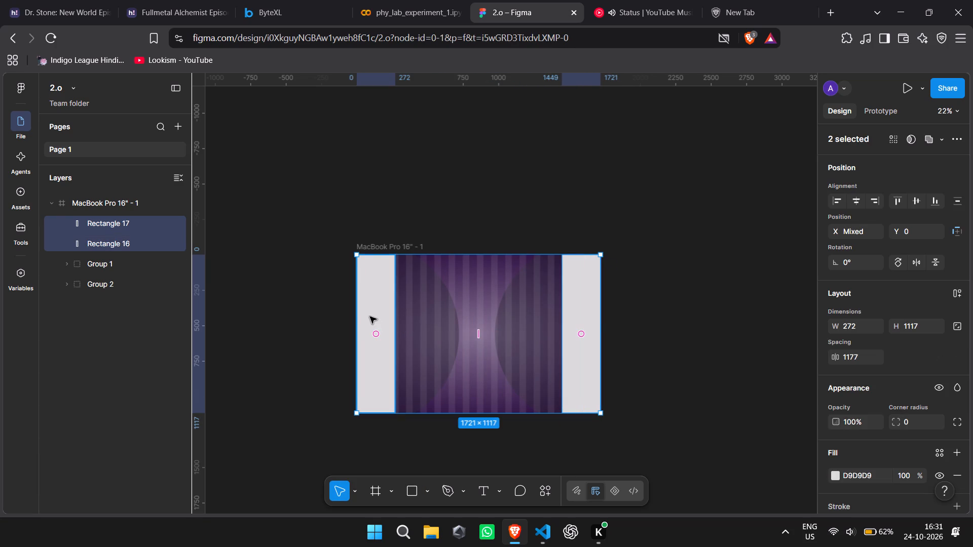
{"action": "key", "text": "ctrl+g"}
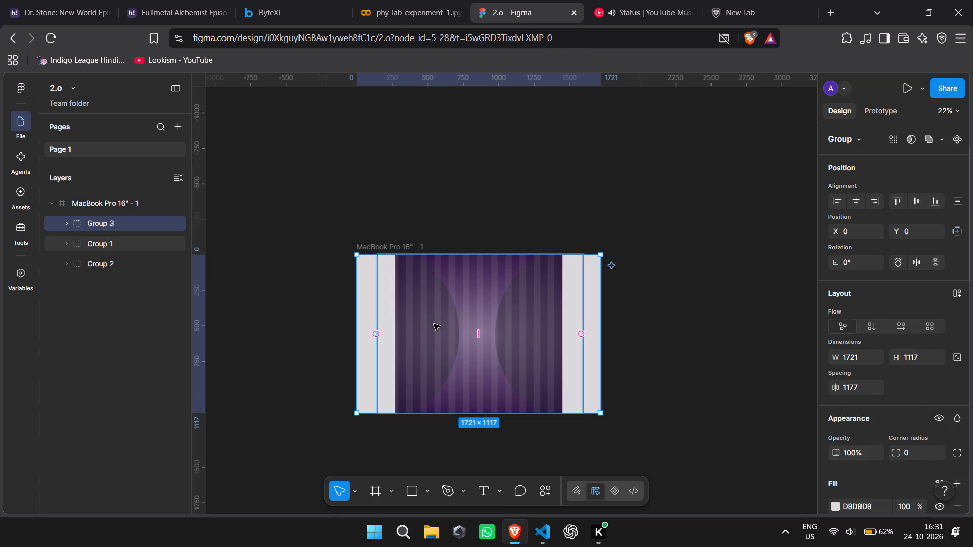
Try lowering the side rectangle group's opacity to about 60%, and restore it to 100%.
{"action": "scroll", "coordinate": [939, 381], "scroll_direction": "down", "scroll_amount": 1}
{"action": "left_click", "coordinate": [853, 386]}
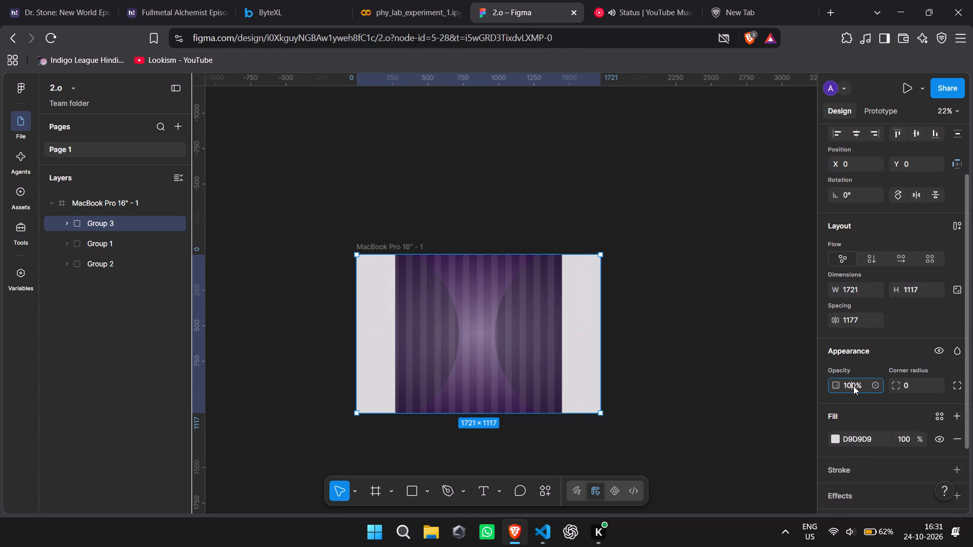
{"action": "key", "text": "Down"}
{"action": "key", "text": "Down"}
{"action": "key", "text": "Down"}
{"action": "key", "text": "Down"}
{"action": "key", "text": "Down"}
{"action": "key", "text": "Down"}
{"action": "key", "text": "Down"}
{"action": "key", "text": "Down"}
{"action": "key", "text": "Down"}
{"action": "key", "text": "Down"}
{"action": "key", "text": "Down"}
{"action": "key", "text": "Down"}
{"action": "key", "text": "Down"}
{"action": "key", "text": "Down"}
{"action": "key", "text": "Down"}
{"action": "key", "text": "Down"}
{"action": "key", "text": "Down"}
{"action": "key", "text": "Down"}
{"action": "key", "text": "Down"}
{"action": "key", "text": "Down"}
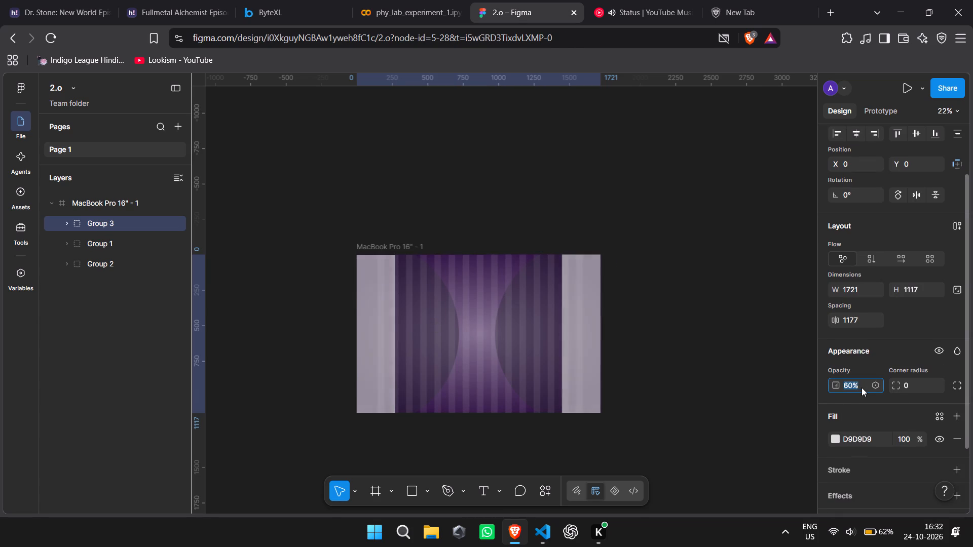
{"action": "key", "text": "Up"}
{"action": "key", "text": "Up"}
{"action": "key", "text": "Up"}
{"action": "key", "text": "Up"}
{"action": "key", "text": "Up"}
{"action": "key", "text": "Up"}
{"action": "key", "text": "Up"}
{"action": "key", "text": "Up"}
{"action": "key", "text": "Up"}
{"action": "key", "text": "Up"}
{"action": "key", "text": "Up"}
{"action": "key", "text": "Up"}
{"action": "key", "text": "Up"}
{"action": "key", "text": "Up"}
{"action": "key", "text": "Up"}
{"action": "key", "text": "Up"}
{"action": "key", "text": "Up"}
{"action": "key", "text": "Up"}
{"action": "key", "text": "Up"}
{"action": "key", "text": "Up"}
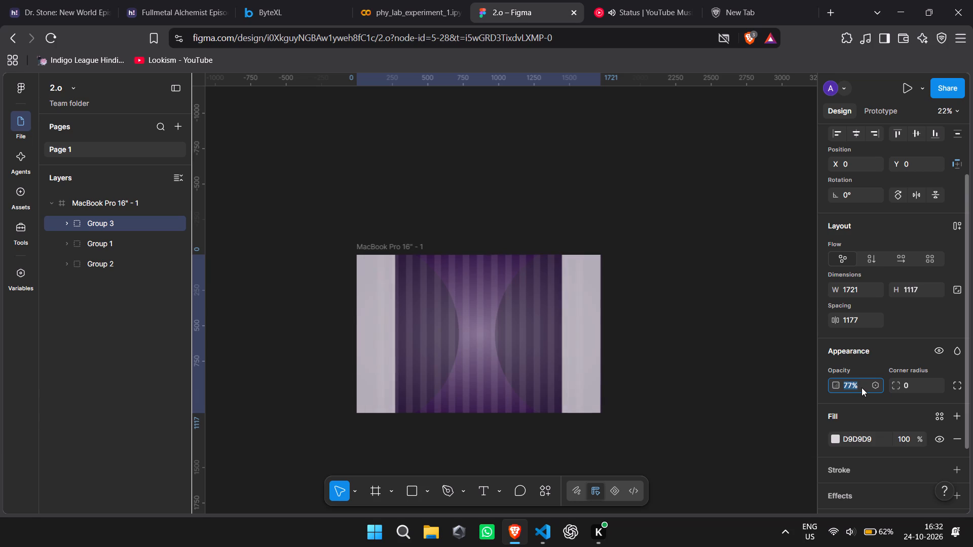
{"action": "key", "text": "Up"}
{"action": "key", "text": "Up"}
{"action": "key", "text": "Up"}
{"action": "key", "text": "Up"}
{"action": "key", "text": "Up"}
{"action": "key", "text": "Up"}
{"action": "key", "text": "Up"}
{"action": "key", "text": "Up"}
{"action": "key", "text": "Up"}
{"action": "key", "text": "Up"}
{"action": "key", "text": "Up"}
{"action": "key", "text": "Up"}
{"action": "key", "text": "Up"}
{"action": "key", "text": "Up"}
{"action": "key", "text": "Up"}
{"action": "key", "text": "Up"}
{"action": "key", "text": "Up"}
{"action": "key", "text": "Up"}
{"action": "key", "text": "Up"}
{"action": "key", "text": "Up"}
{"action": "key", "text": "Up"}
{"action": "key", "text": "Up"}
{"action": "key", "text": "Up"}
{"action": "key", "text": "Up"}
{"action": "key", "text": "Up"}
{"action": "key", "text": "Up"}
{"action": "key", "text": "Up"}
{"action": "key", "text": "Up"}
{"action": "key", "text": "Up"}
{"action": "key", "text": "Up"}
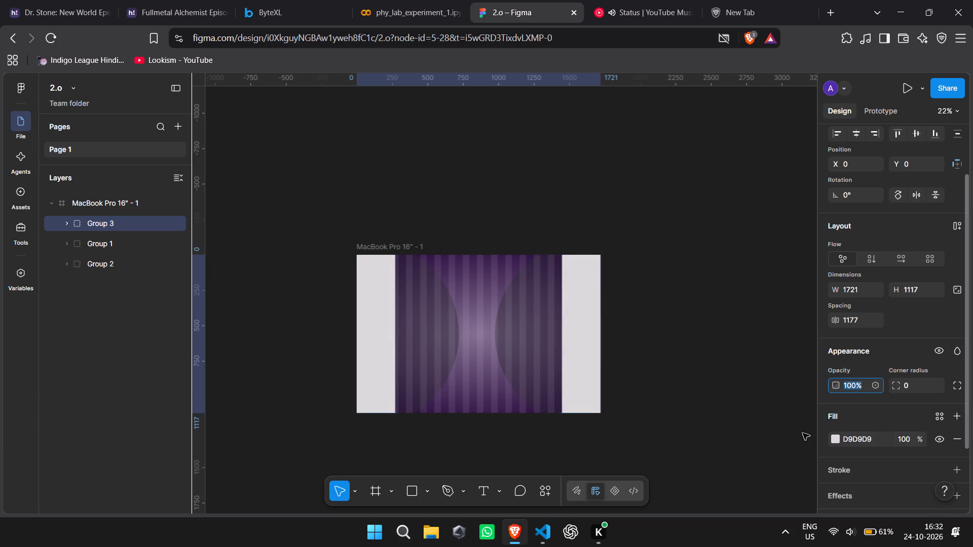
Change the side rectangle group's fill to a light lavender, A7A1DB.
{"action": "left_click", "coordinate": [838, 439]}
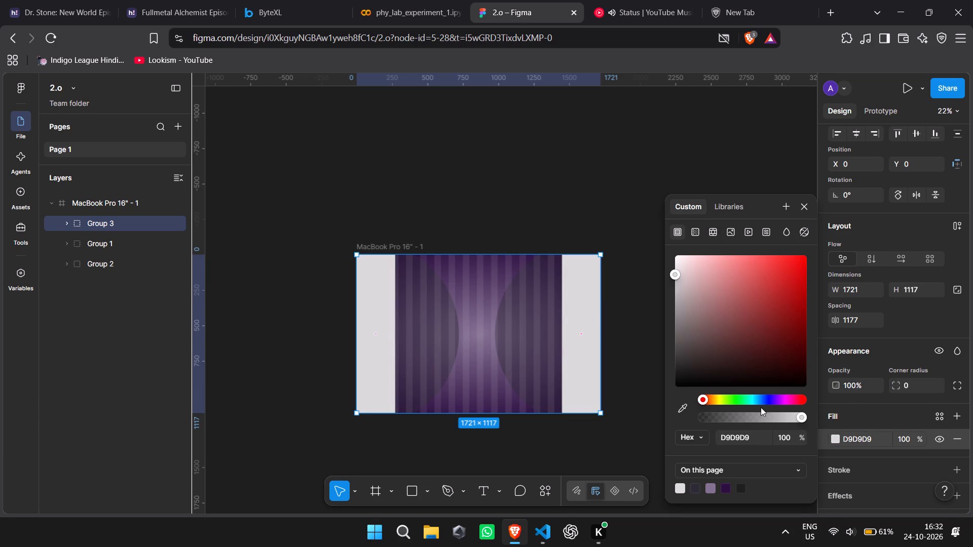
{"action": "left_click", "coordinate": [771, 395]}
{"action": "left_click", "coordinate": [761, 324]}
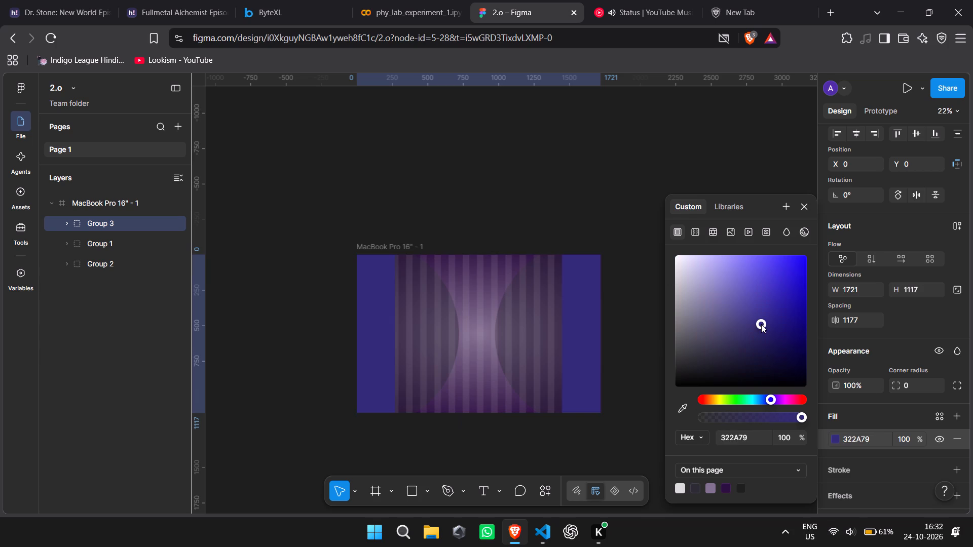
{"action": "left_click_drag", "start_coordinate": [756, 289], "coordinate": [728, 289]}
{"action": "left_click", "coordinate": [728, 289]}
{"action": "left_click", "coordinate": [717, 287]}
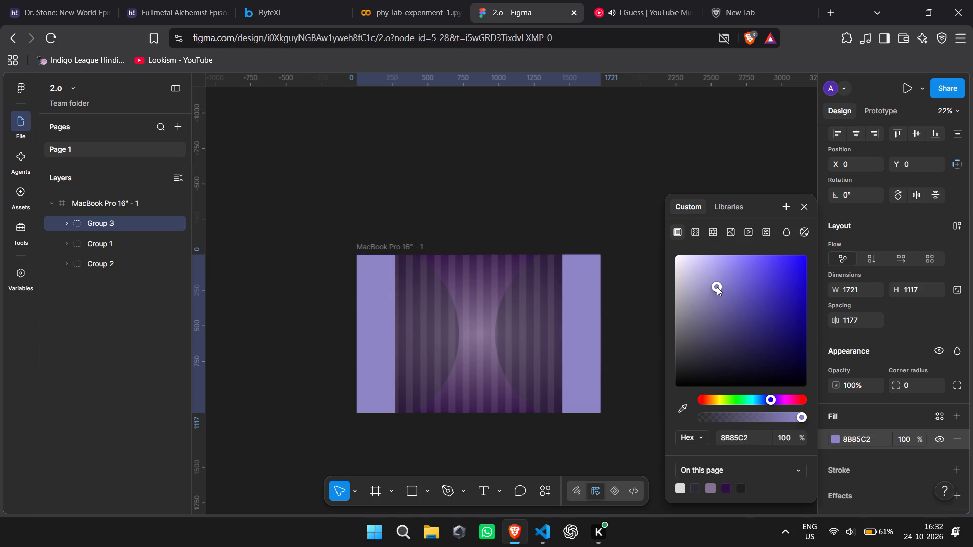
{"action": "left_click", "coordinate": [710, 273]}
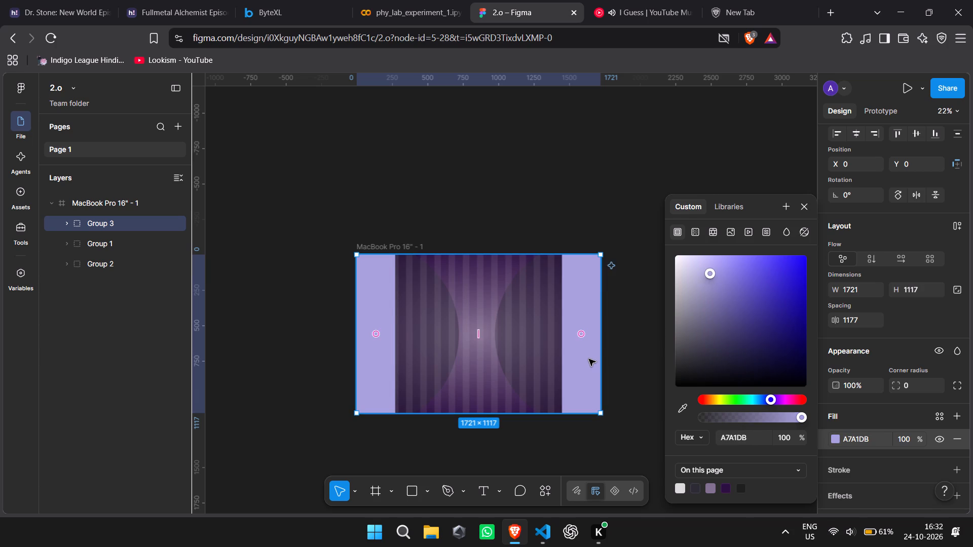
Narrow the right-hand lavender side rectangle from its inner edge to about 172 wide, keeping it against the frame's right edge.
{"action": "left_click", "coordinate": [589, 359]}
{"action": "double_click", "coordinate": [580, 320]}
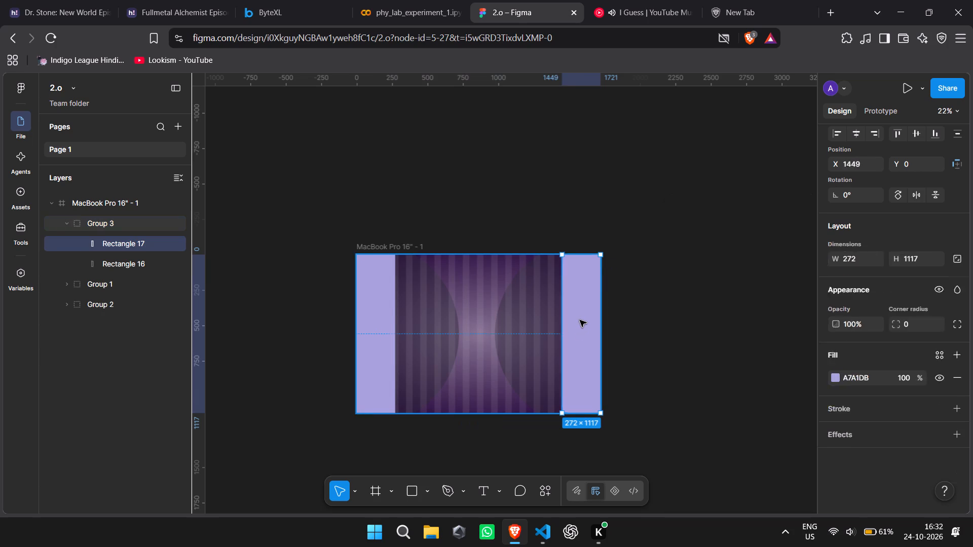
{"action": "left_click", "coordinate": [579, 332]}
{"action": "left_click_drag", "start_coordinate": [560, 332], "coordinate": [593, 332]}
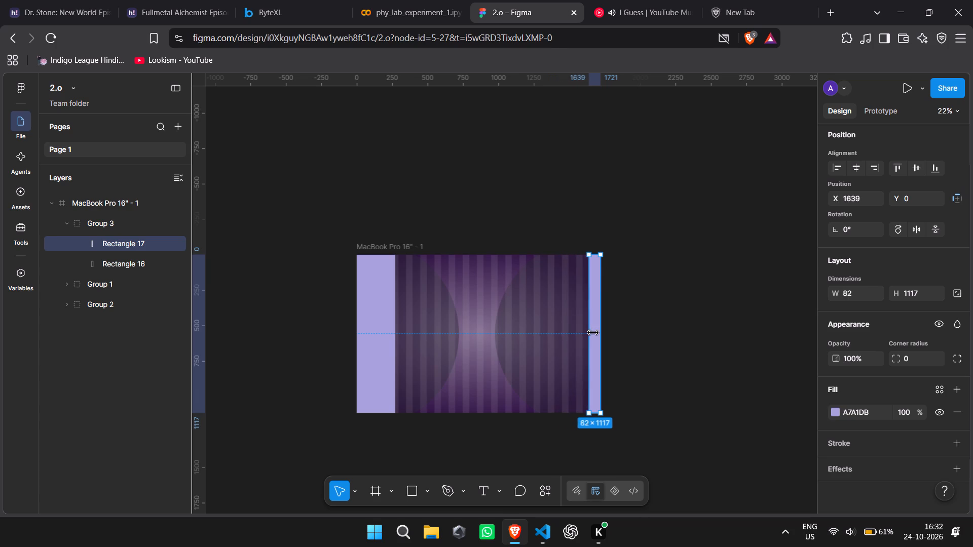
{"action": "left_click_drag", "start_coordinate": [593, 332], "coordinate": [568, 331]}
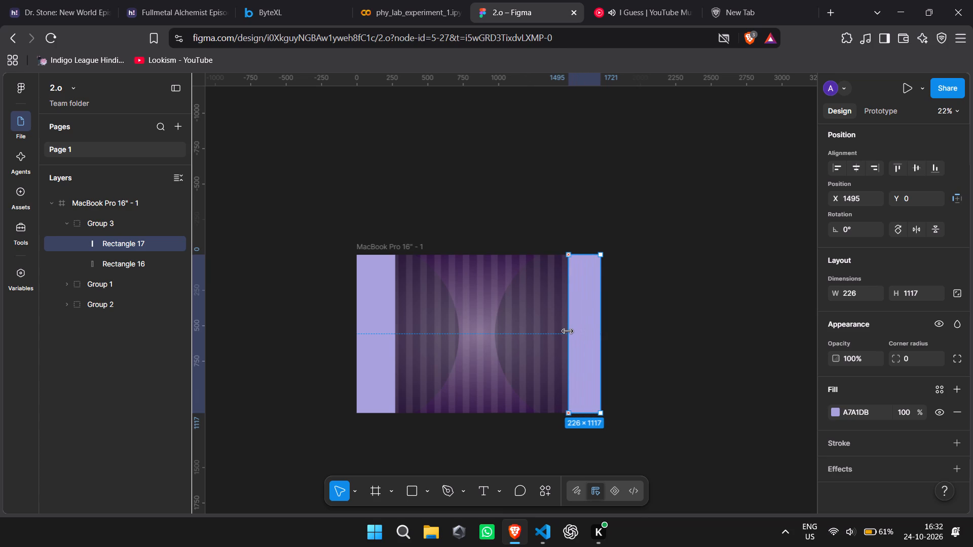
{"action": "left_click_drag", "start_coordinate": [568, 331], "coordinate": [575, 334]}
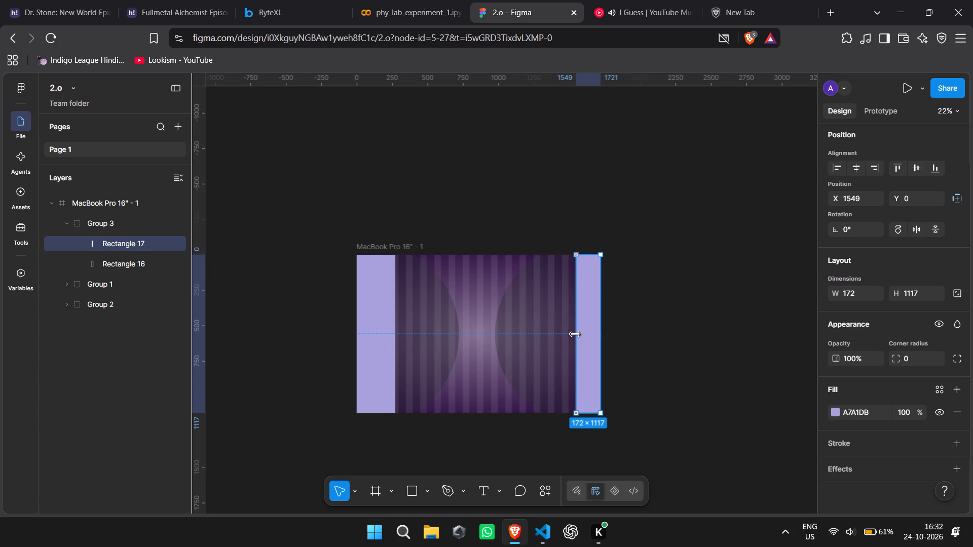
{"action": "left_click_drag", "start_coordinate": [575, 334], "coordinate": [576, 334]}
Narrow the left-hand side rectangle from its inner edge to about 195 wide.
{"action": "left_click", "coordinate": [378, 325]}
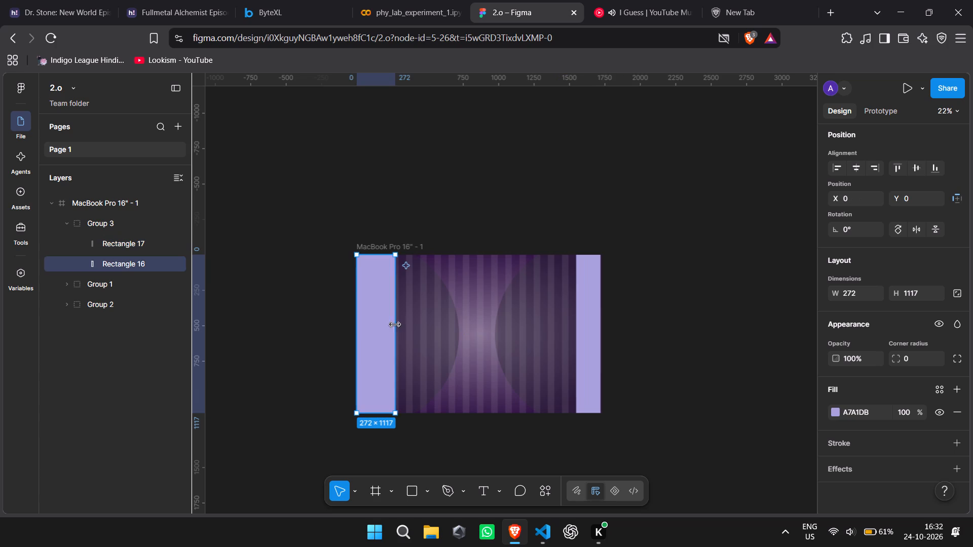
{"action": "left_click_drag", "start_coordinate": [396, 333], "coordinate": [384, 333]}
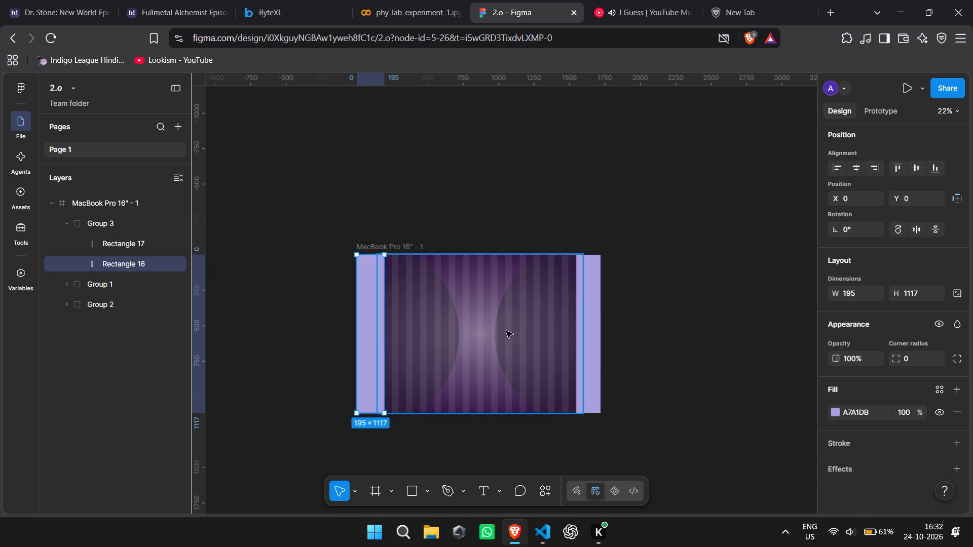
{"action": "left_click", "coordinate": [384, 328]}
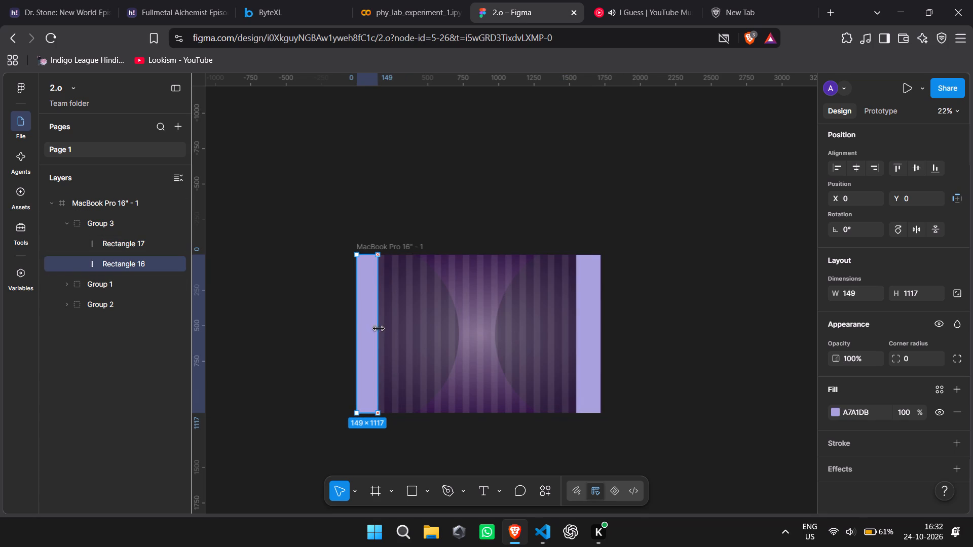
{"action": "left_click", "coordinate": [742, 289]}
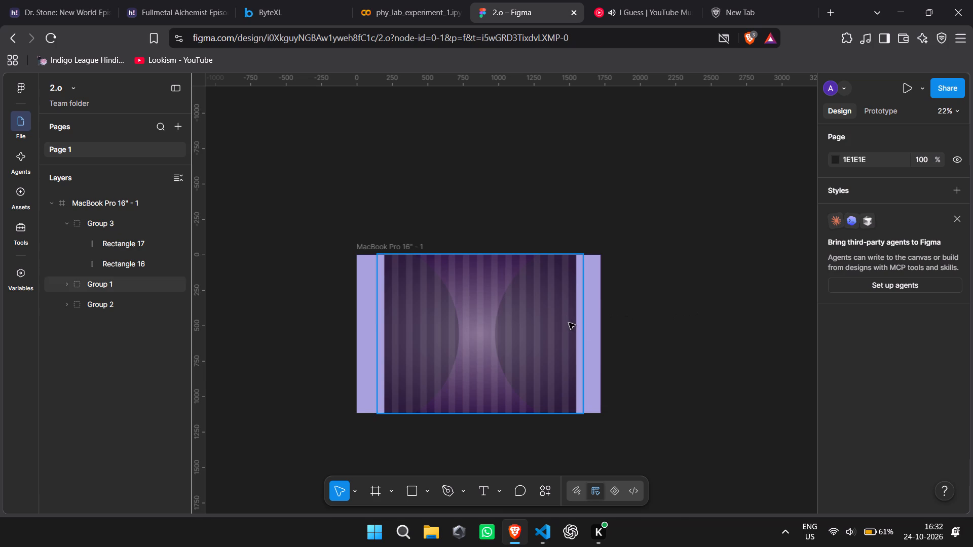
Select the group of two side rectangles and open its fill colour for editing.
{"action": "left_click", "coordinate": [593, 324]}
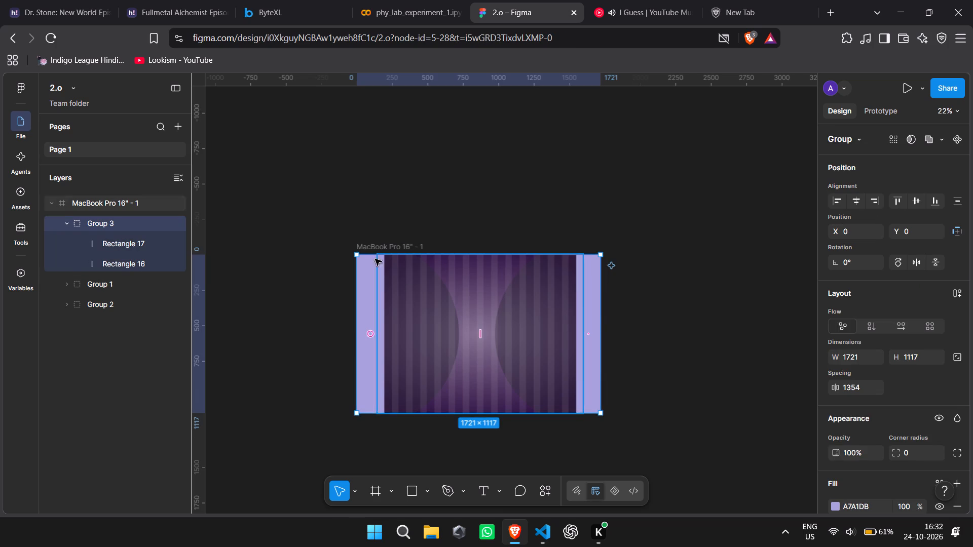
{"action": "left_click", "coordinate": [64, 224]}
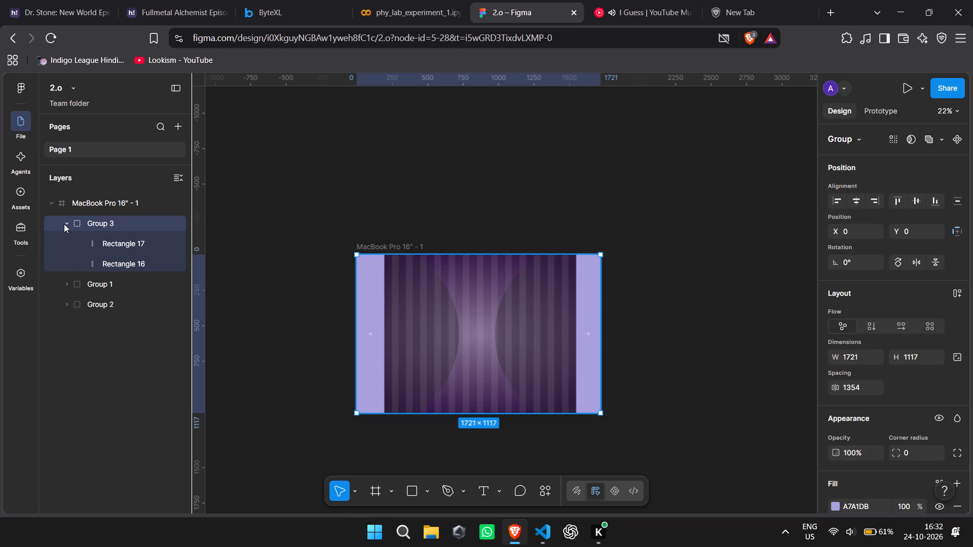
{"action": "scroll", "coordinate": [879, 413], "scroll_direction": "down", "scroll_amount": 1}
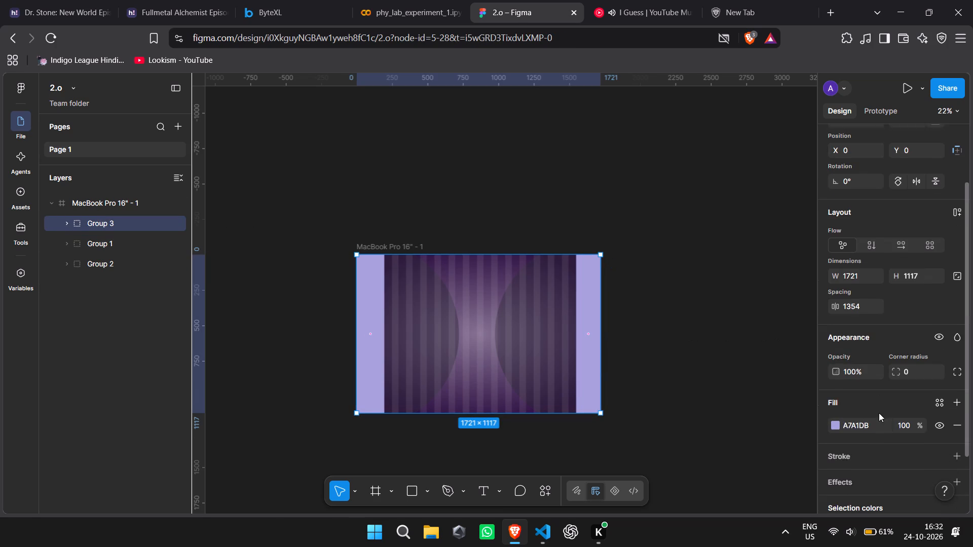
{"action": "left_click", "coordinate": [827, 421]}
{"action": "left_click", "coordinate": [836, 421]}
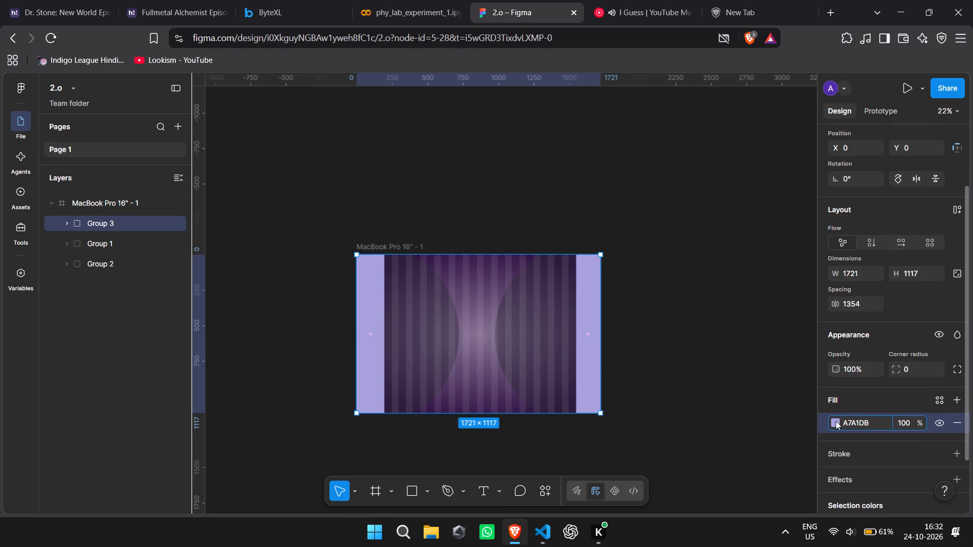
Switch to the empty browser tab, search the web for "colour palette" and open the Color Hunt site.
{"action": "left_click", "coordinate": [736, 0]}
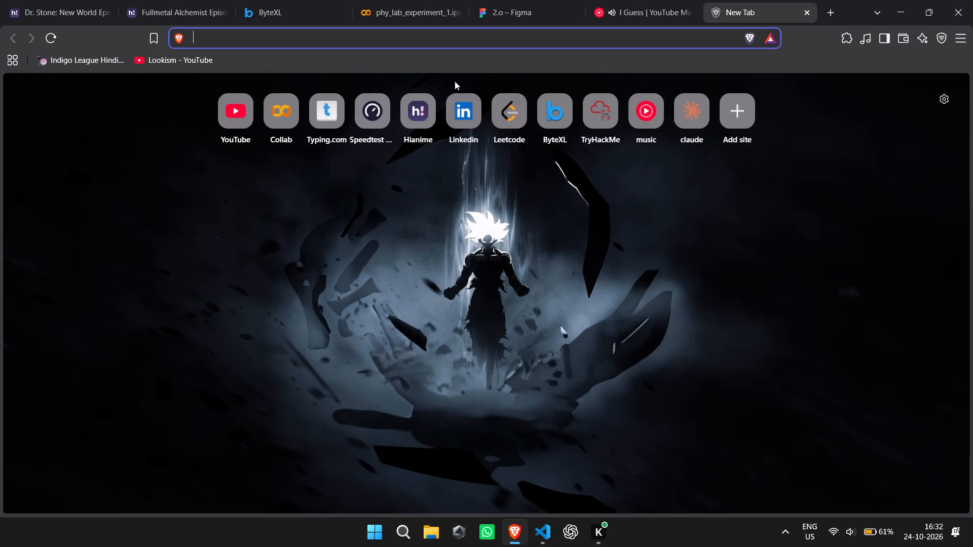
{"action": "type", "text": "colout"}
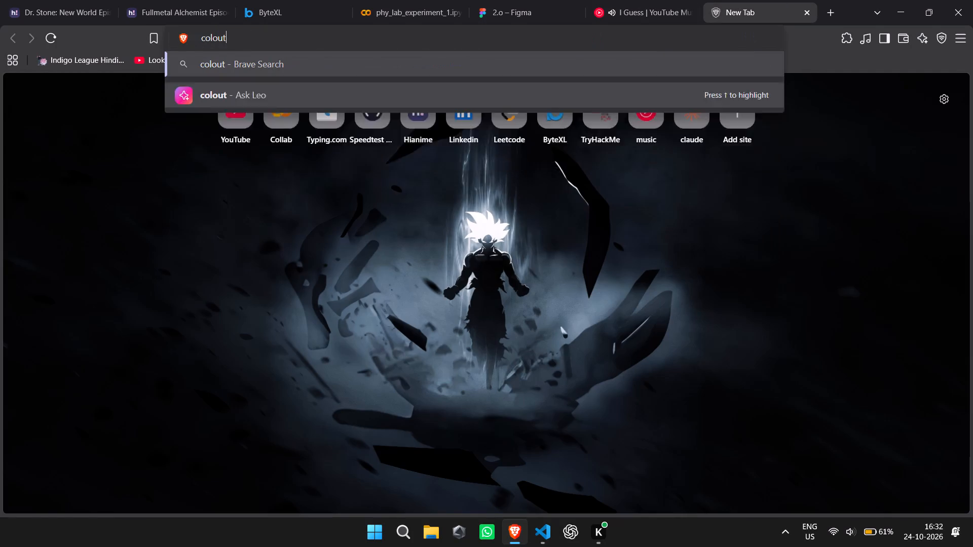
{"action": "key", "text": "BackSpace"}
{"action": "type", "text": "r pa"}
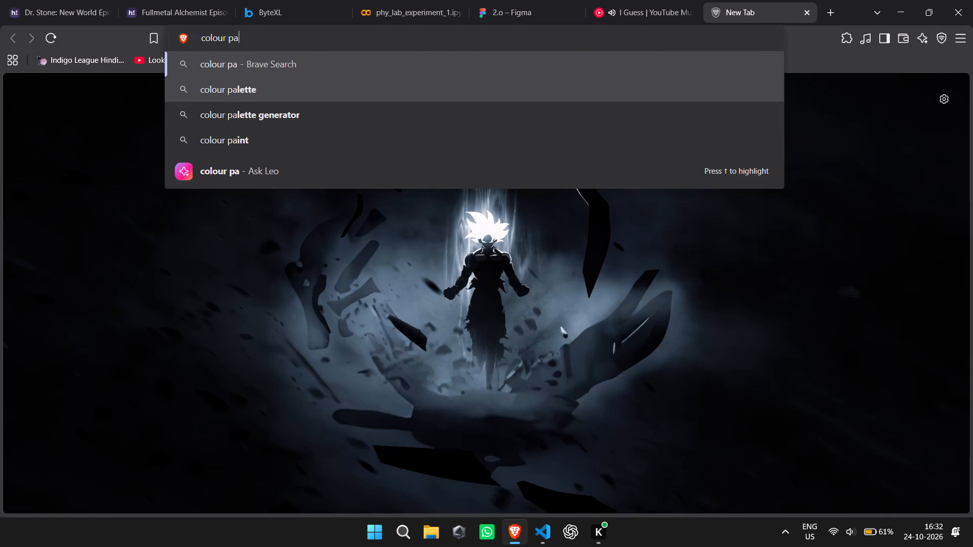
{"action": "key", "text": "Down"}
{"action": "key", "text": "Down"}
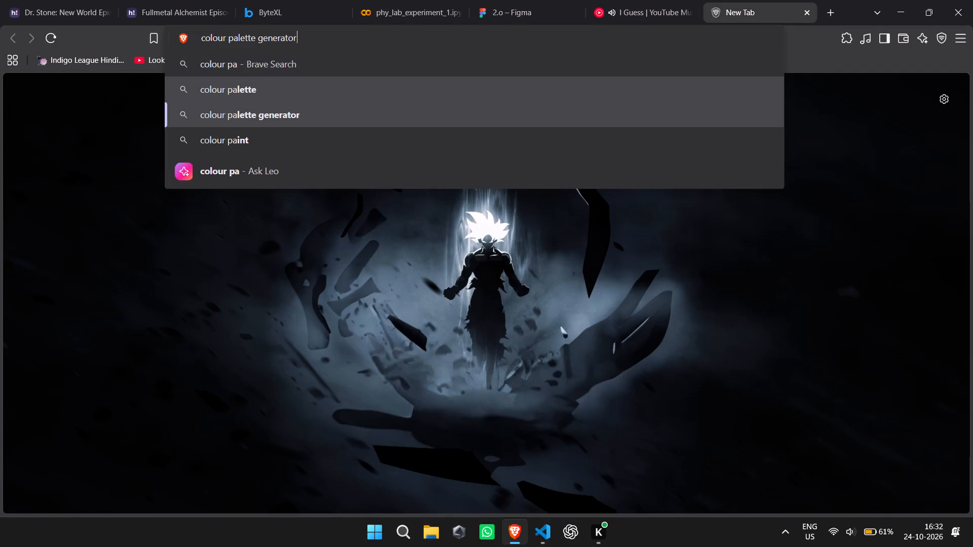
{"action": "key", "text": "Up"}
{"action": "key", "text": "Return"}
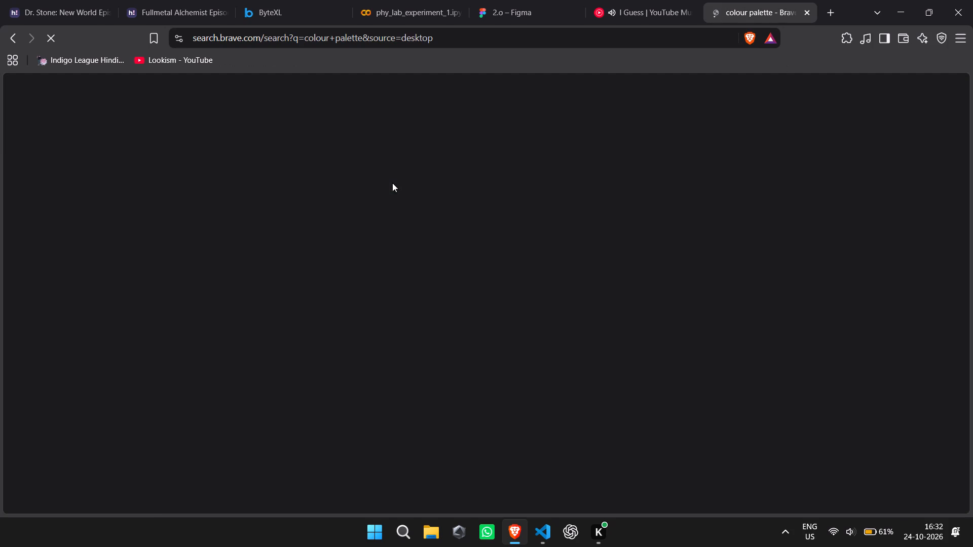
{"action": "left_click", "coordinate": [237, 411]}
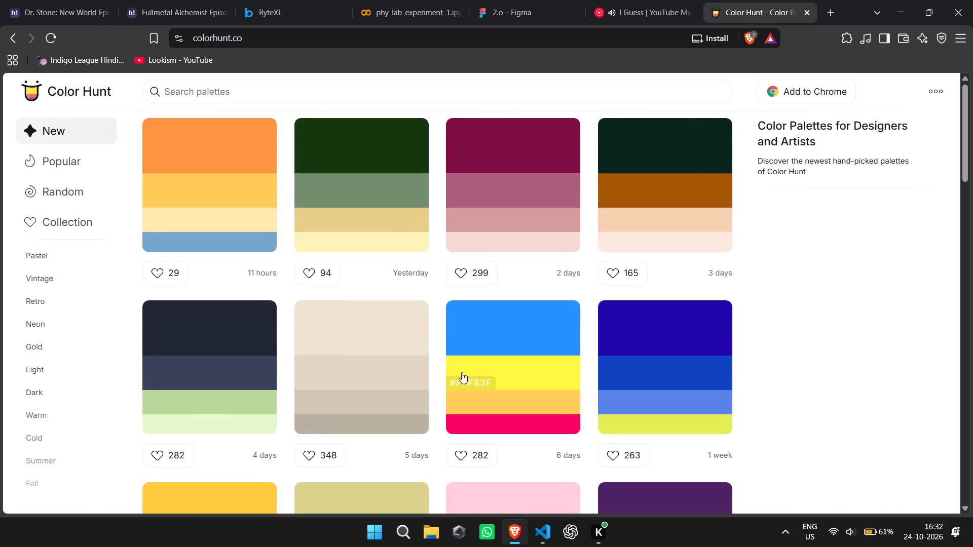
Open the four-shade purple palette on Color Hunt and copy its darkest colour, 4C2365.
{"action": "scroll", "coordinate": [462, 372], "scroll_direction": "down", "scroll_amount": 3}
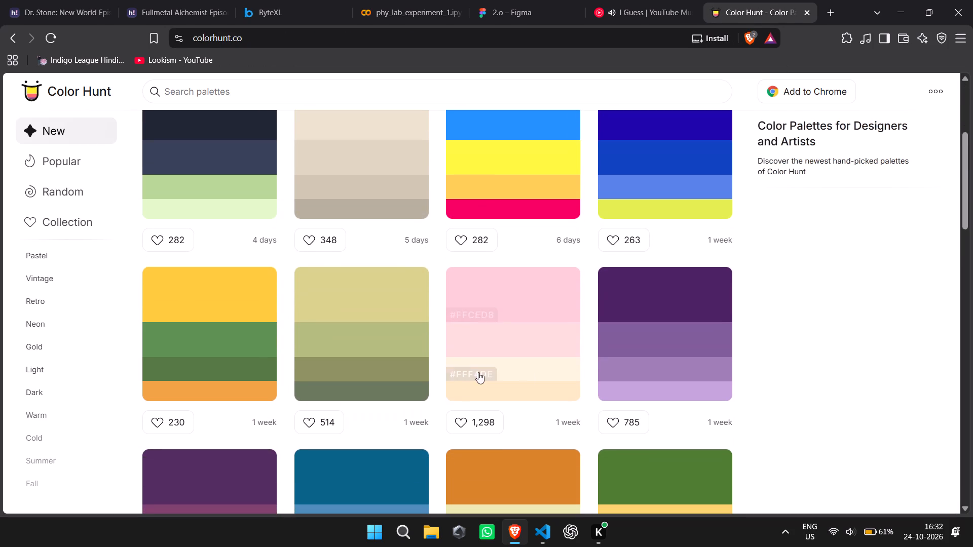
{"action": "left_click", "coordinate": [681, 308]}
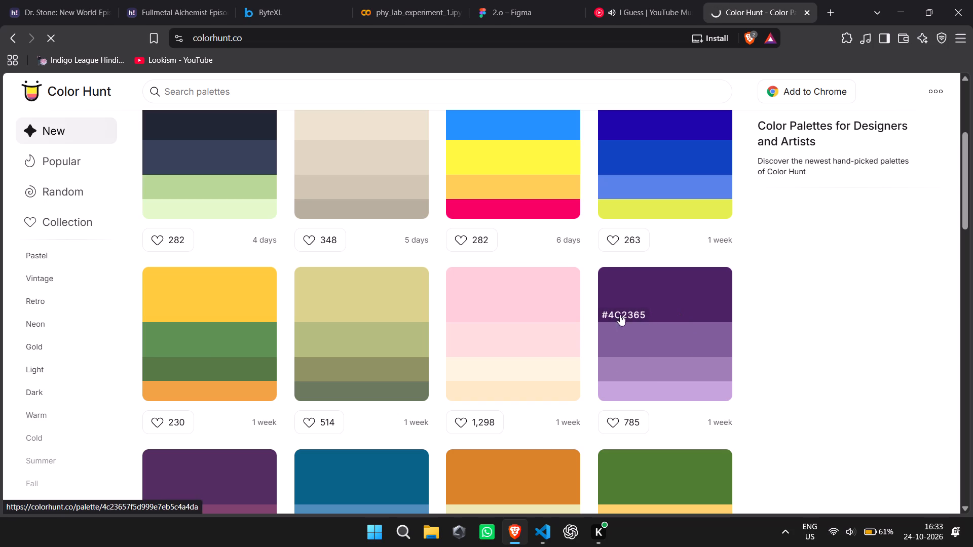
{"action": "left_click", "coordinate": [614, 312]}
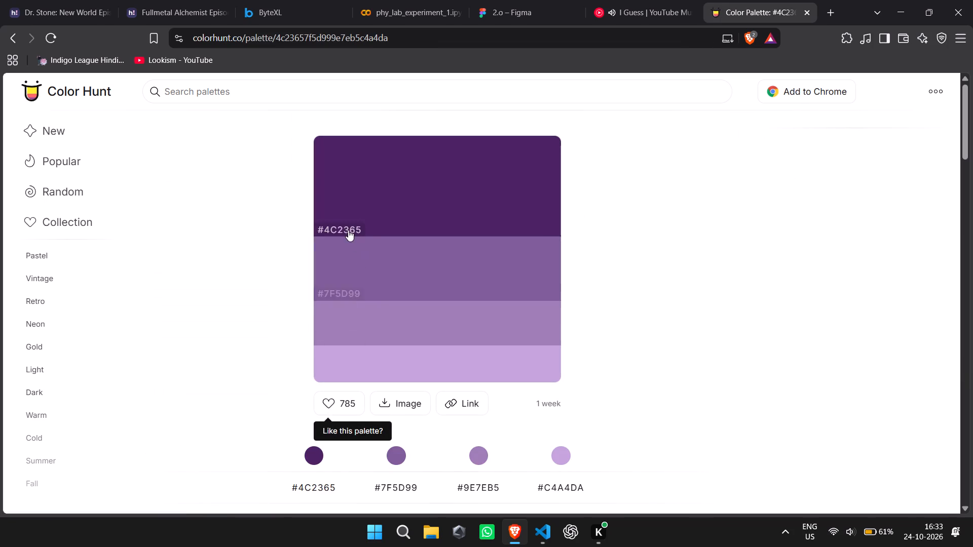
{"action": "left_click", "coordinate": [332, 222]}
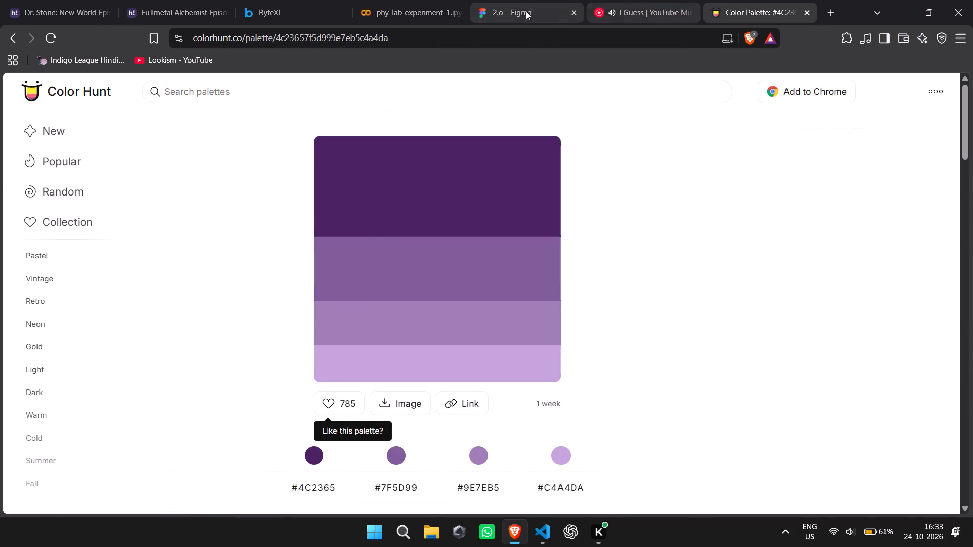
Return to the Figma file and set the side rectangle group's fill to 4C2365.
{"action": "left_click", "coordinate": [520, 9]}
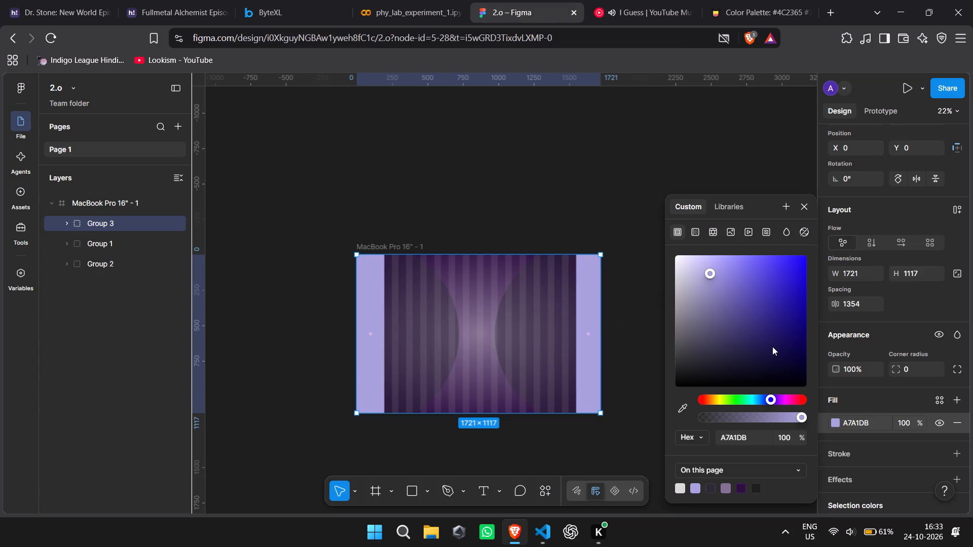
{"action": "left_click", "coordinate": [740, 440]}
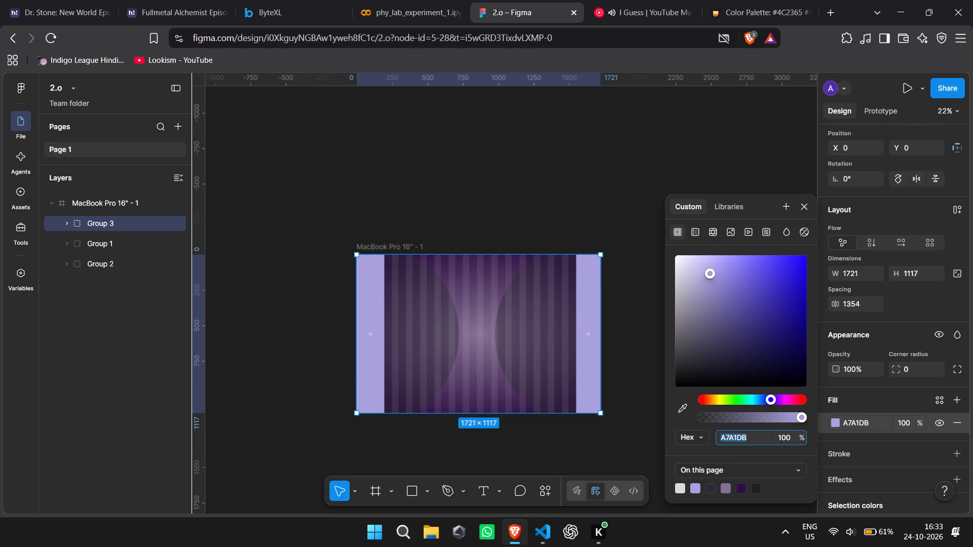
{"action": "key", "text": "ctrl+v"}
{"action": "key", "text": "Return"}
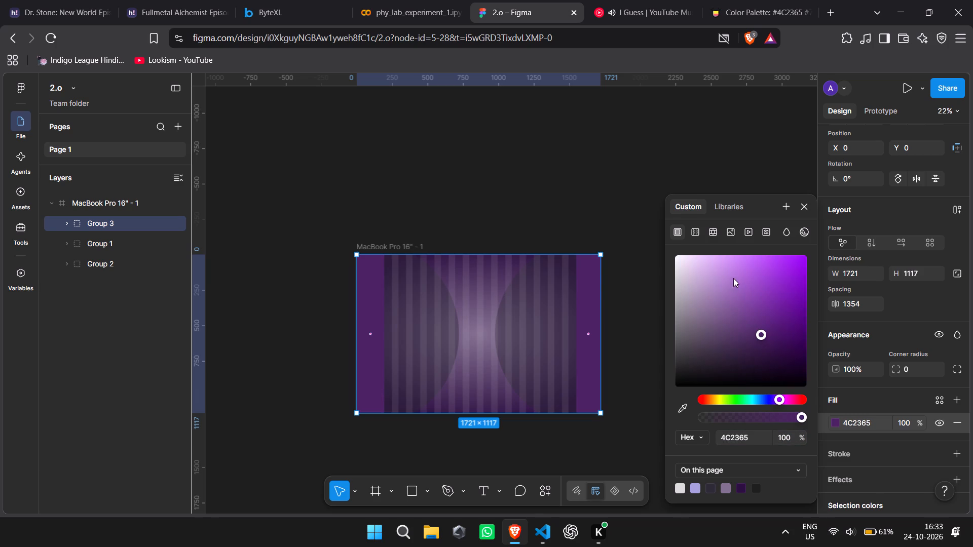
Change the side rectangle group's solid fill to a linear gradient.
{"action": "left_click", "coordinate": [694, 229]}
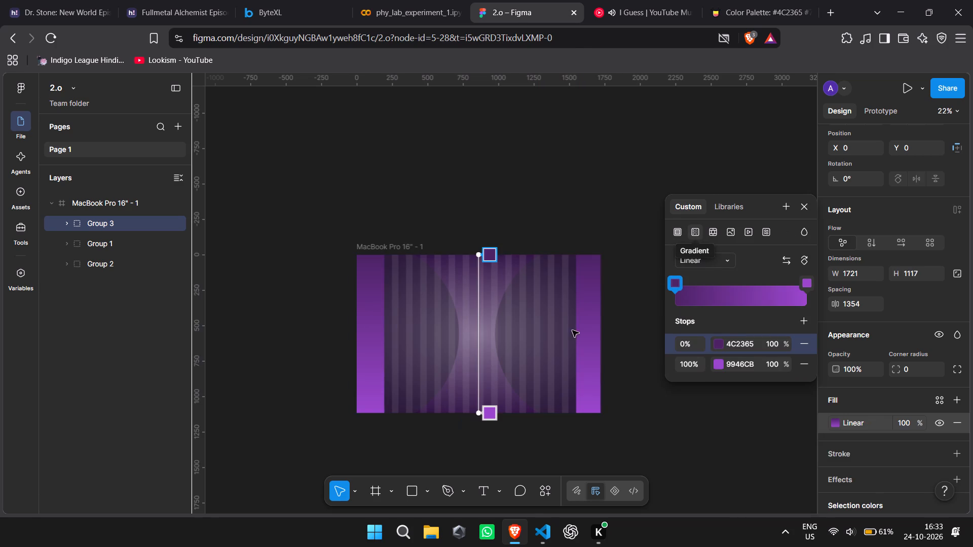
{"action": "left_click", "coordinate": [727, 259]}
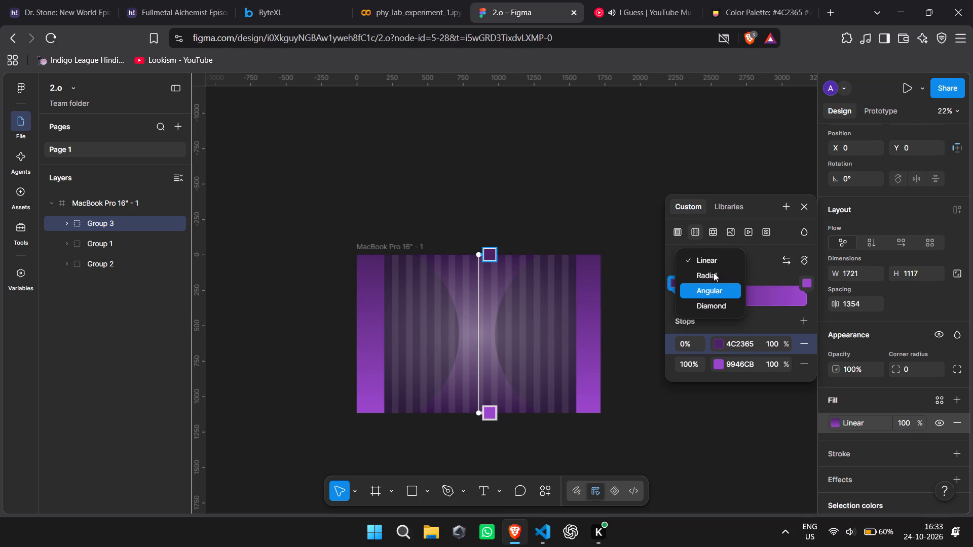
{"action": "left_click", "coordinate": [710, 264]}
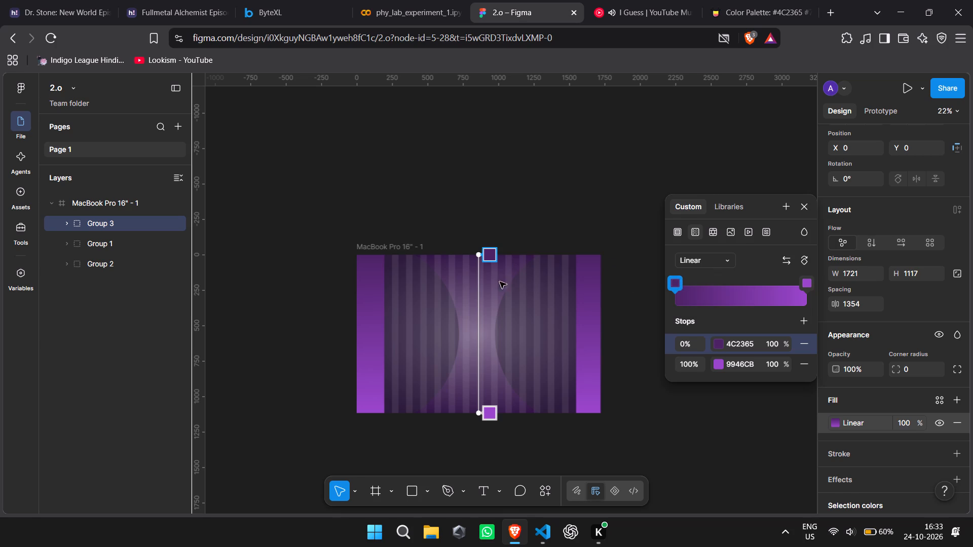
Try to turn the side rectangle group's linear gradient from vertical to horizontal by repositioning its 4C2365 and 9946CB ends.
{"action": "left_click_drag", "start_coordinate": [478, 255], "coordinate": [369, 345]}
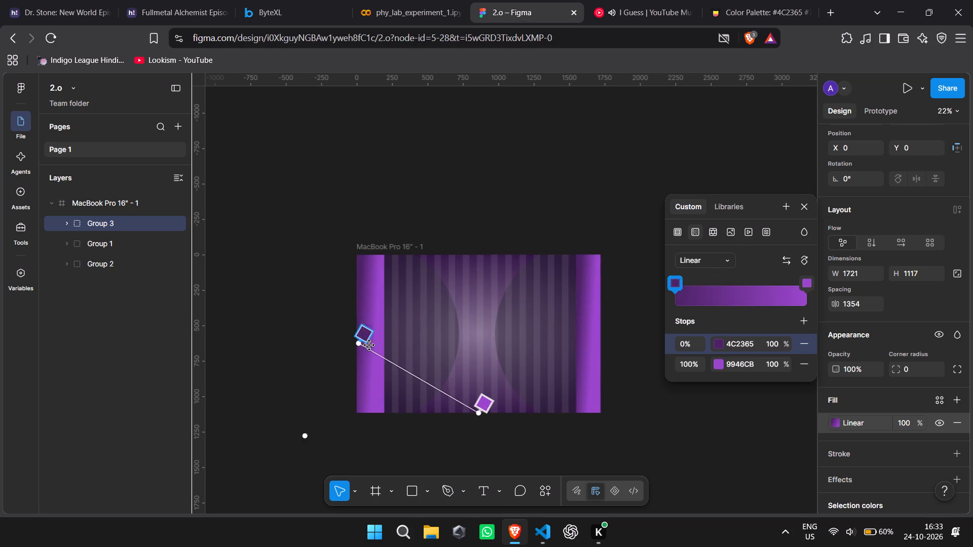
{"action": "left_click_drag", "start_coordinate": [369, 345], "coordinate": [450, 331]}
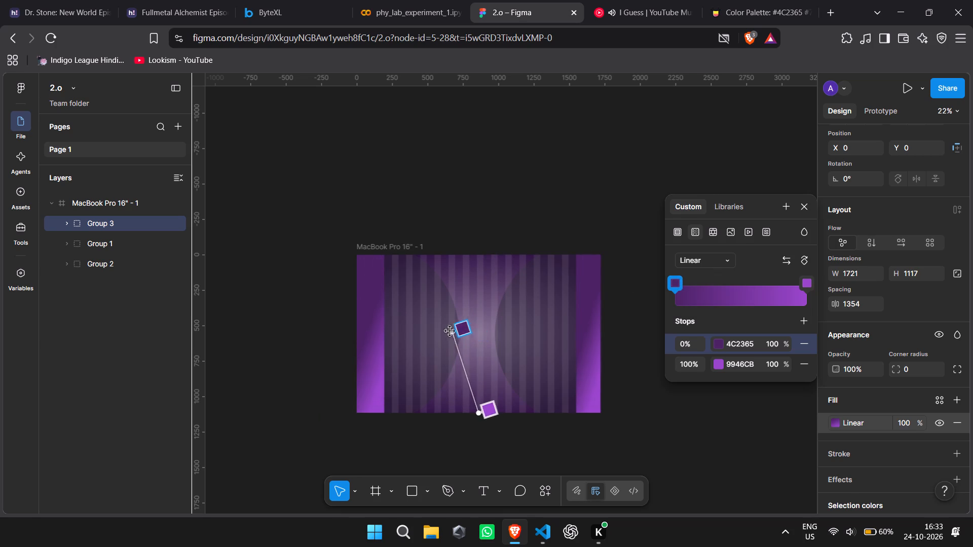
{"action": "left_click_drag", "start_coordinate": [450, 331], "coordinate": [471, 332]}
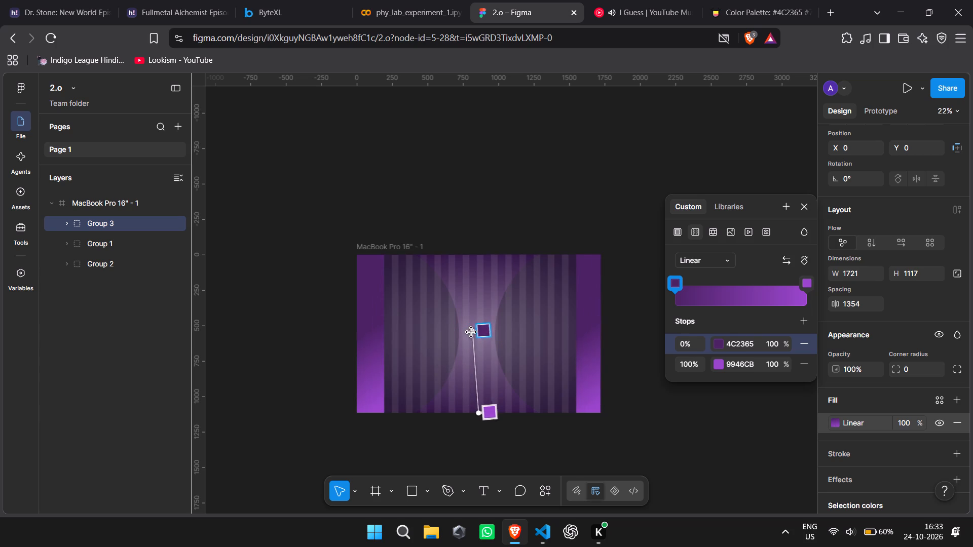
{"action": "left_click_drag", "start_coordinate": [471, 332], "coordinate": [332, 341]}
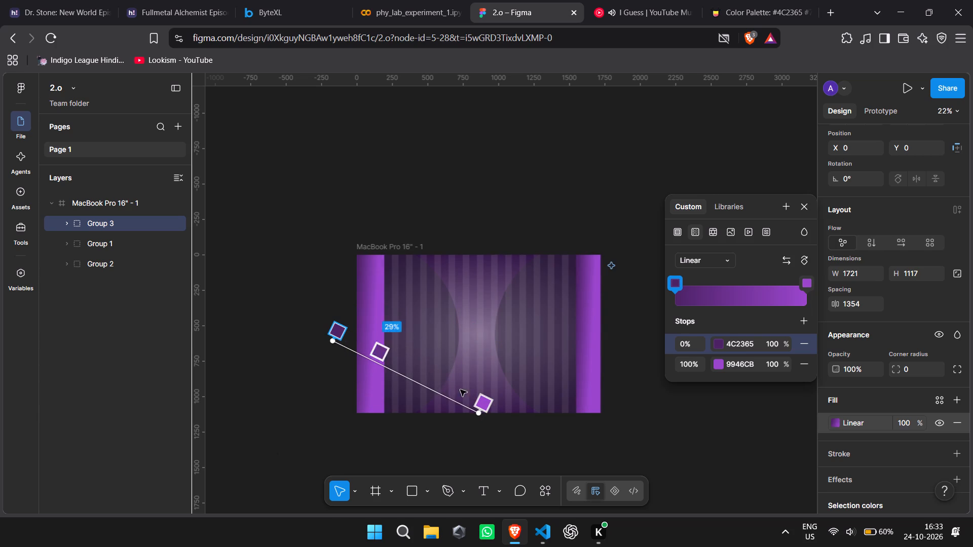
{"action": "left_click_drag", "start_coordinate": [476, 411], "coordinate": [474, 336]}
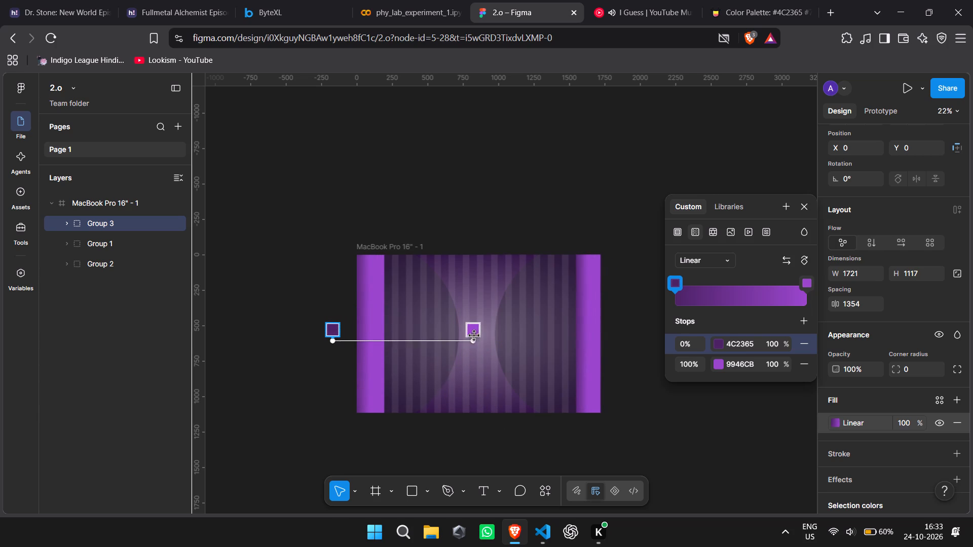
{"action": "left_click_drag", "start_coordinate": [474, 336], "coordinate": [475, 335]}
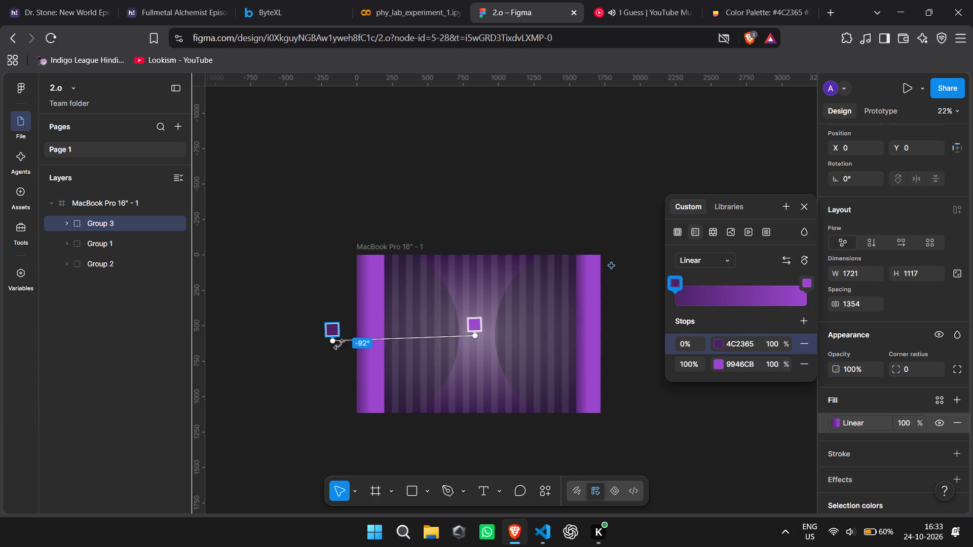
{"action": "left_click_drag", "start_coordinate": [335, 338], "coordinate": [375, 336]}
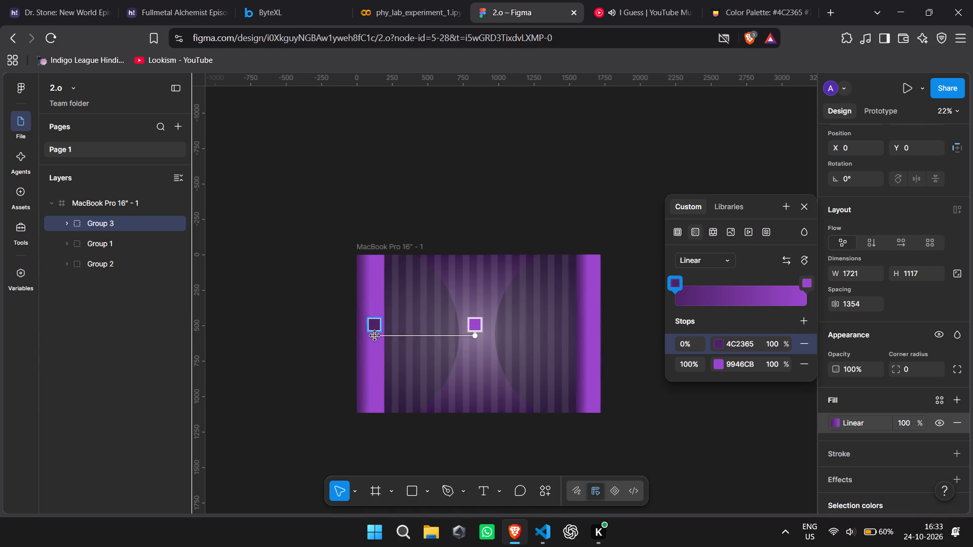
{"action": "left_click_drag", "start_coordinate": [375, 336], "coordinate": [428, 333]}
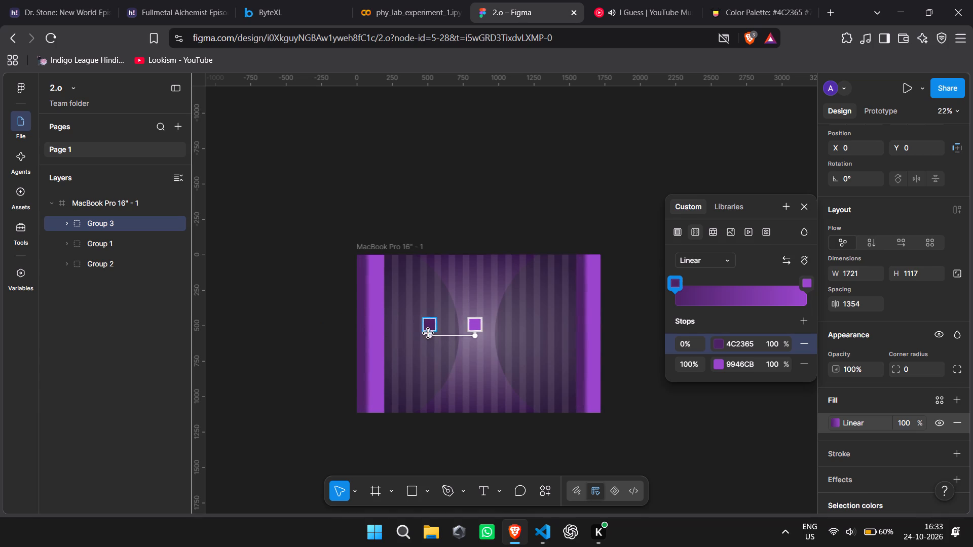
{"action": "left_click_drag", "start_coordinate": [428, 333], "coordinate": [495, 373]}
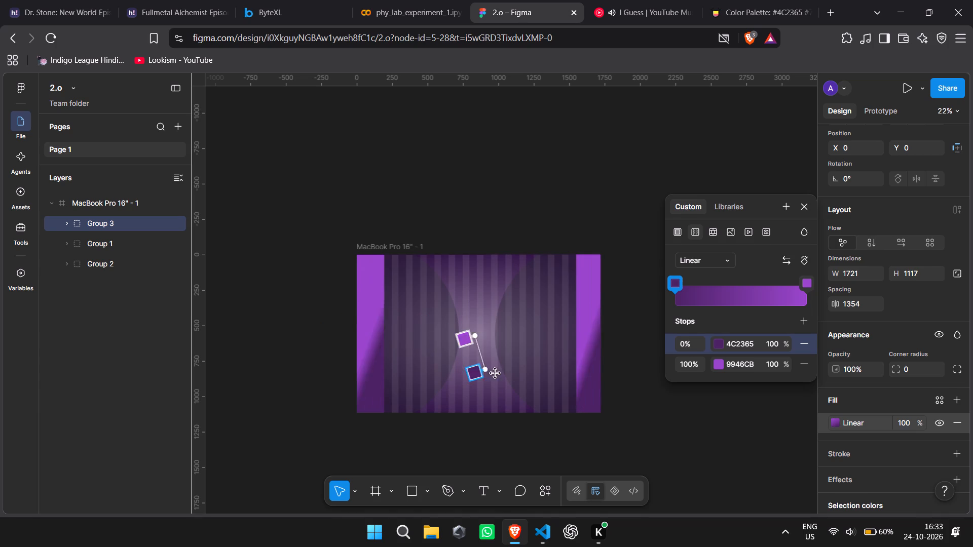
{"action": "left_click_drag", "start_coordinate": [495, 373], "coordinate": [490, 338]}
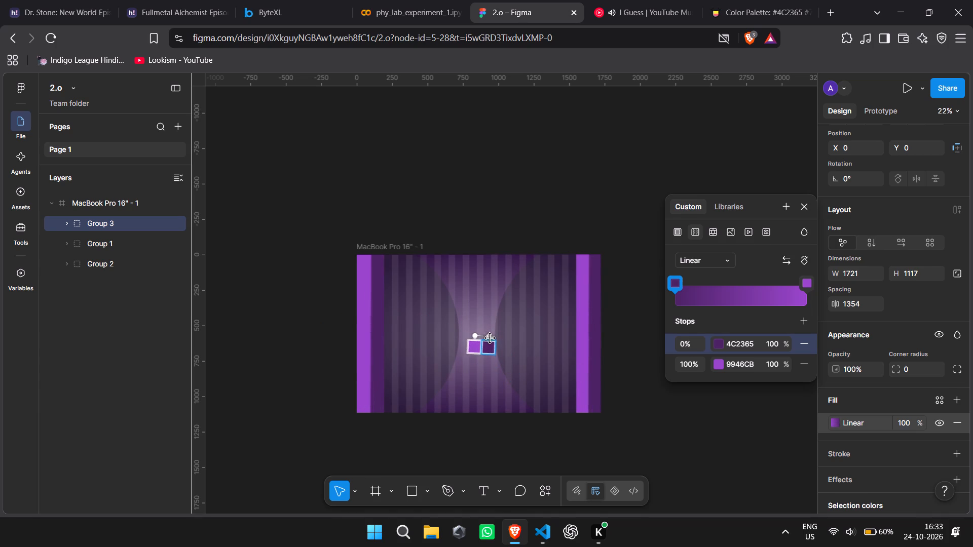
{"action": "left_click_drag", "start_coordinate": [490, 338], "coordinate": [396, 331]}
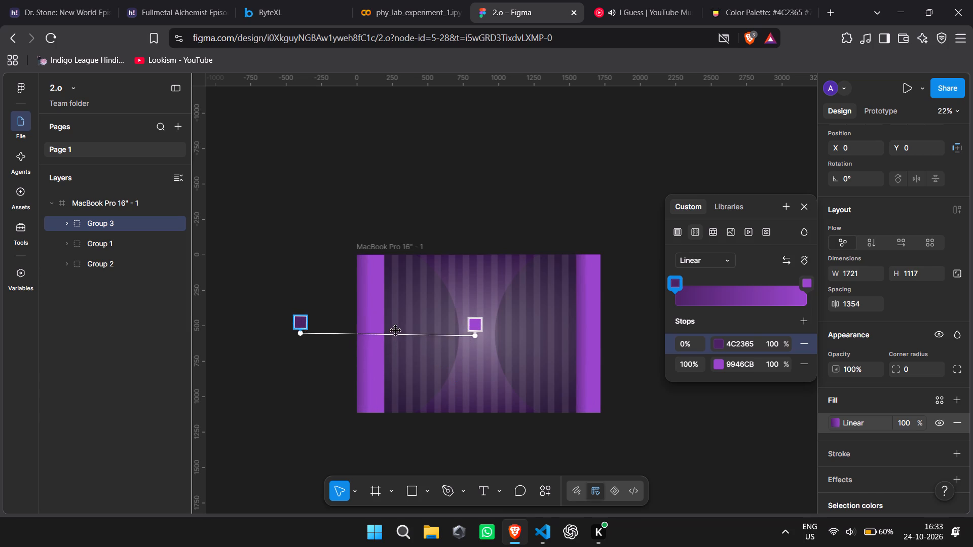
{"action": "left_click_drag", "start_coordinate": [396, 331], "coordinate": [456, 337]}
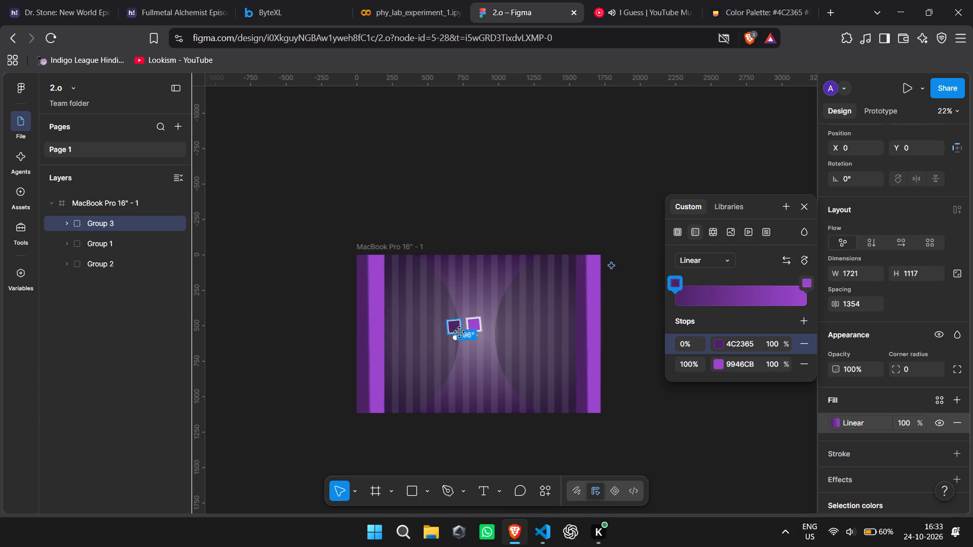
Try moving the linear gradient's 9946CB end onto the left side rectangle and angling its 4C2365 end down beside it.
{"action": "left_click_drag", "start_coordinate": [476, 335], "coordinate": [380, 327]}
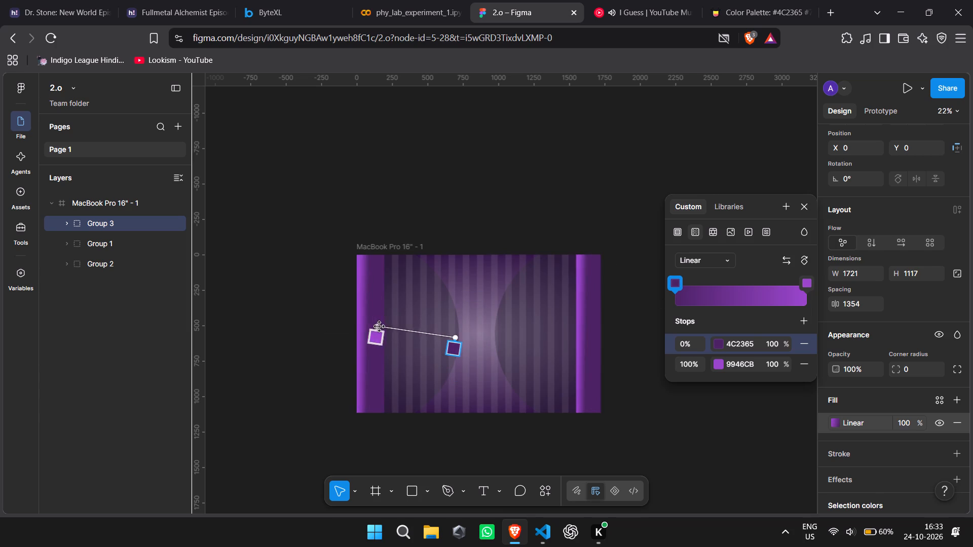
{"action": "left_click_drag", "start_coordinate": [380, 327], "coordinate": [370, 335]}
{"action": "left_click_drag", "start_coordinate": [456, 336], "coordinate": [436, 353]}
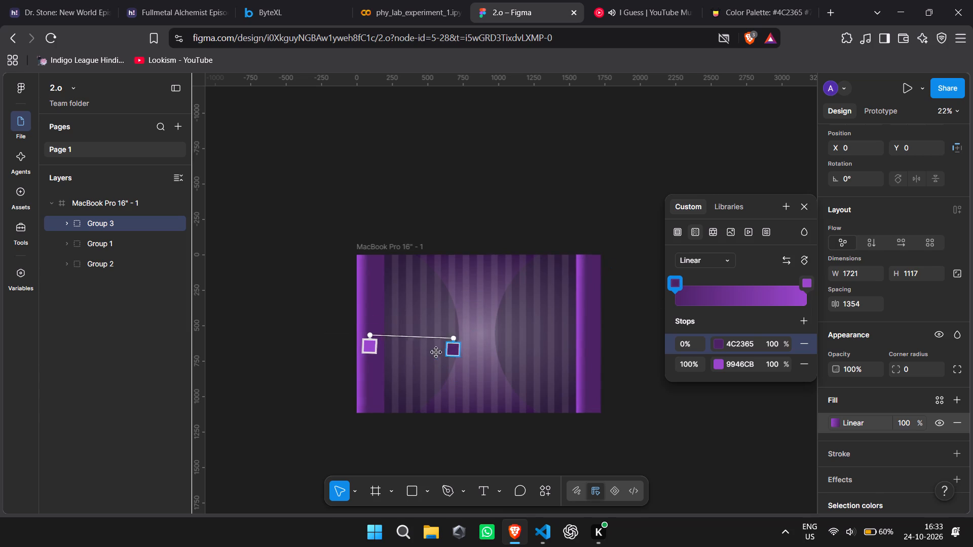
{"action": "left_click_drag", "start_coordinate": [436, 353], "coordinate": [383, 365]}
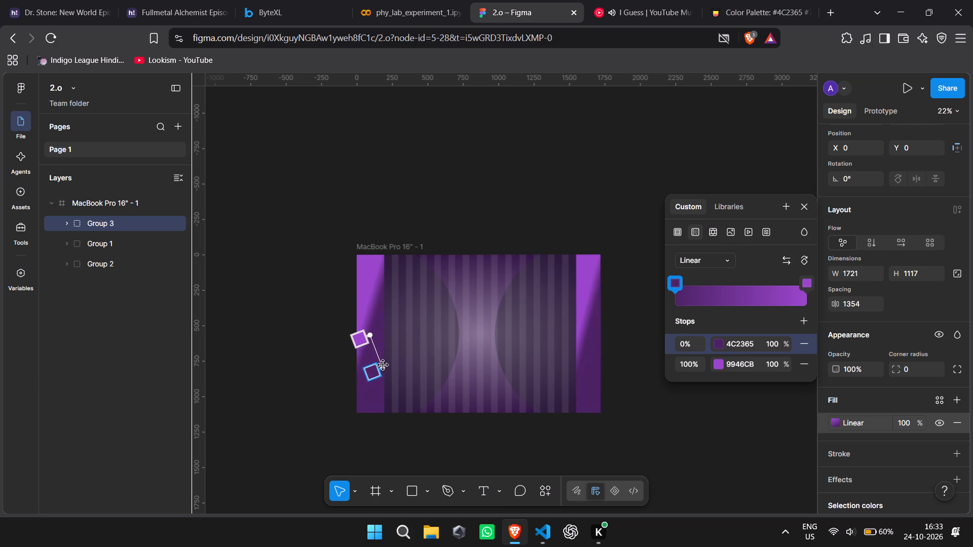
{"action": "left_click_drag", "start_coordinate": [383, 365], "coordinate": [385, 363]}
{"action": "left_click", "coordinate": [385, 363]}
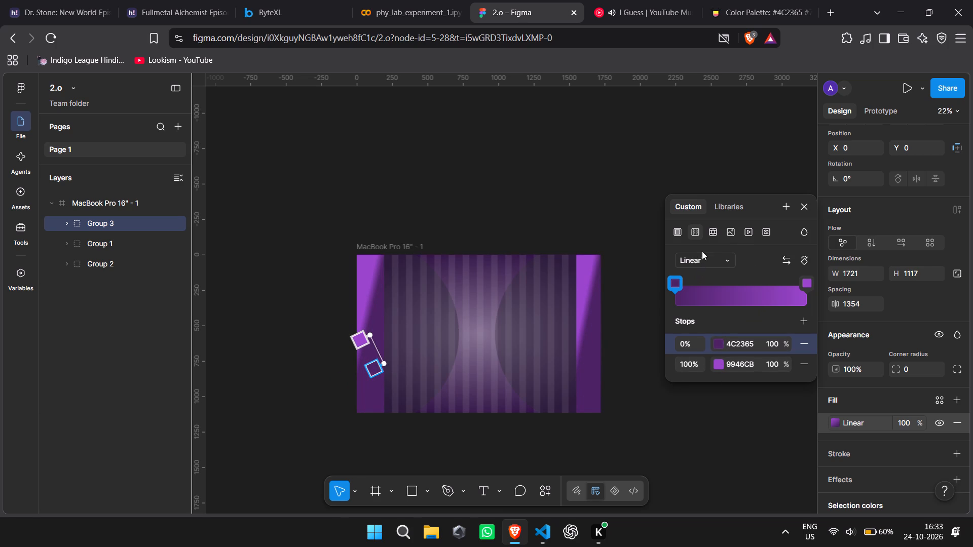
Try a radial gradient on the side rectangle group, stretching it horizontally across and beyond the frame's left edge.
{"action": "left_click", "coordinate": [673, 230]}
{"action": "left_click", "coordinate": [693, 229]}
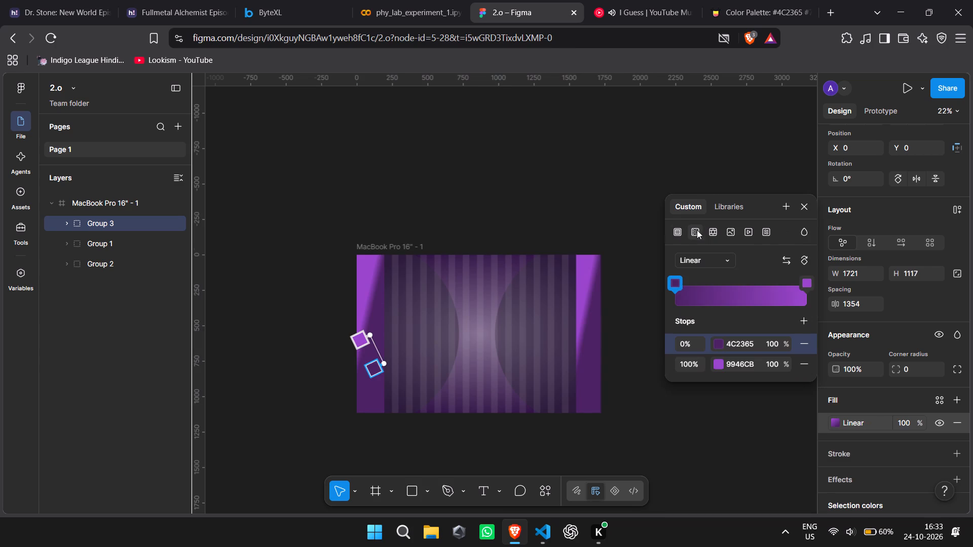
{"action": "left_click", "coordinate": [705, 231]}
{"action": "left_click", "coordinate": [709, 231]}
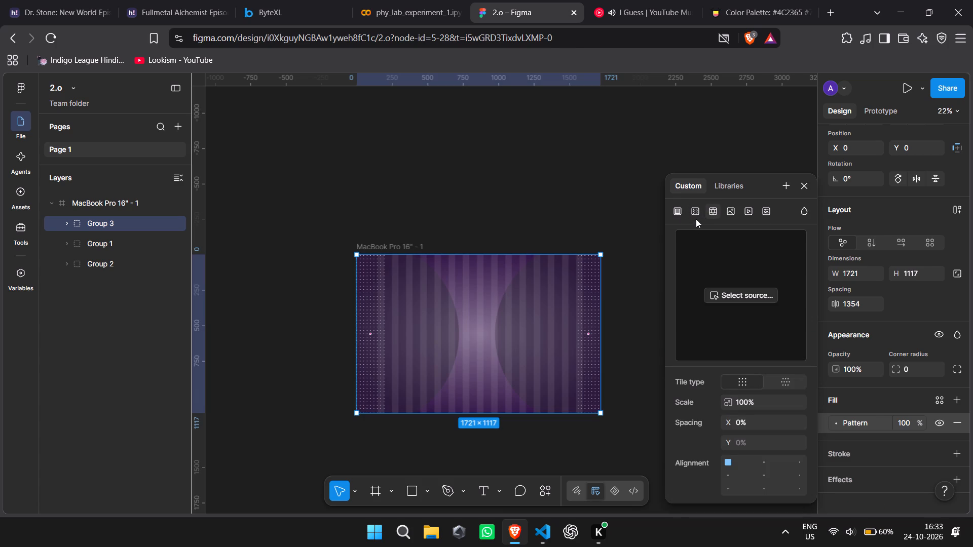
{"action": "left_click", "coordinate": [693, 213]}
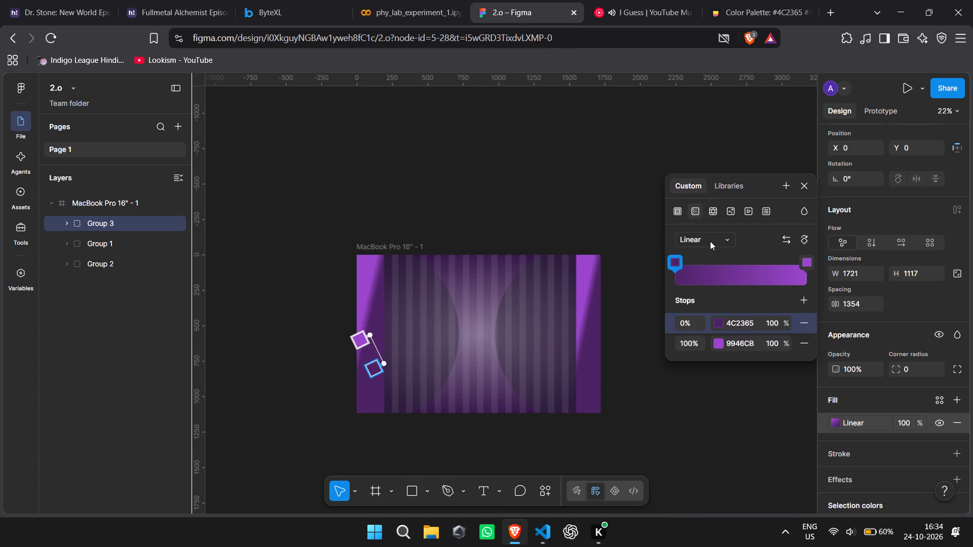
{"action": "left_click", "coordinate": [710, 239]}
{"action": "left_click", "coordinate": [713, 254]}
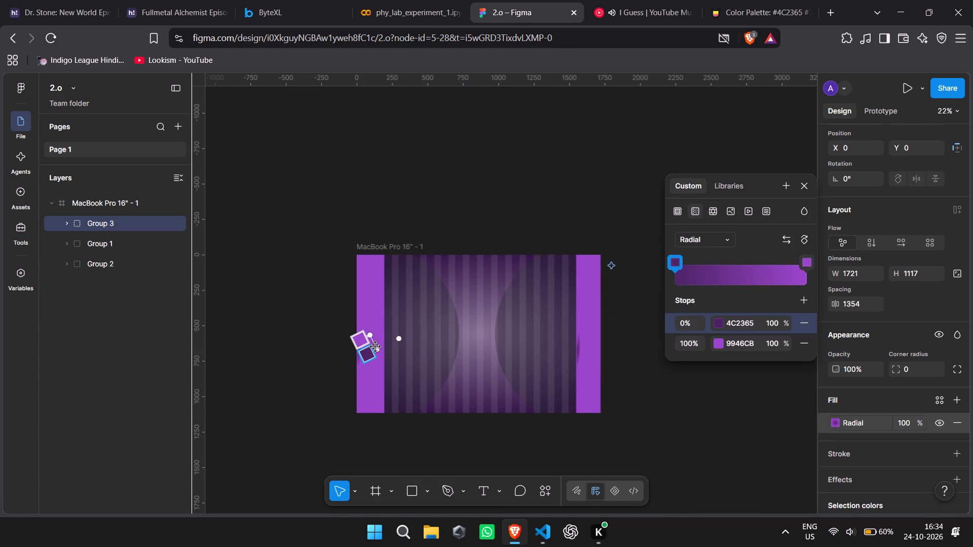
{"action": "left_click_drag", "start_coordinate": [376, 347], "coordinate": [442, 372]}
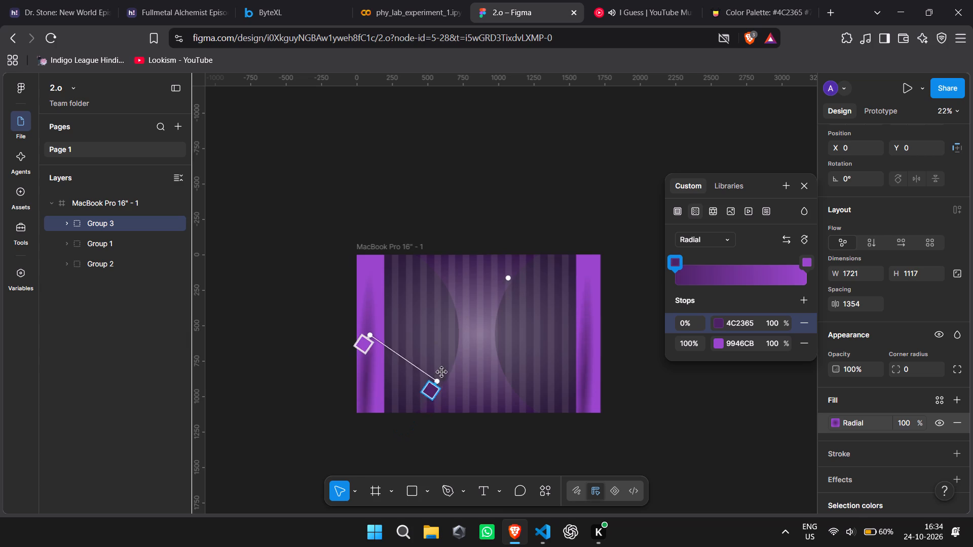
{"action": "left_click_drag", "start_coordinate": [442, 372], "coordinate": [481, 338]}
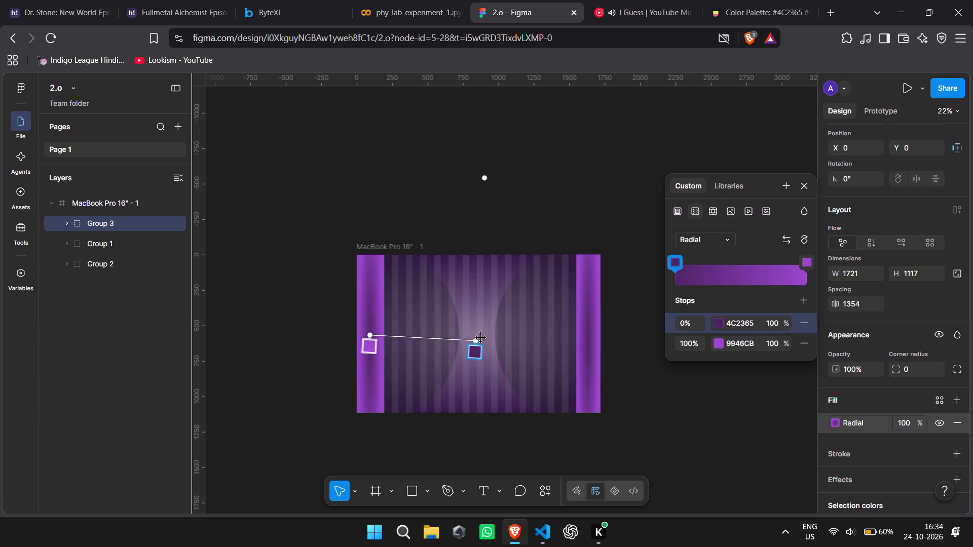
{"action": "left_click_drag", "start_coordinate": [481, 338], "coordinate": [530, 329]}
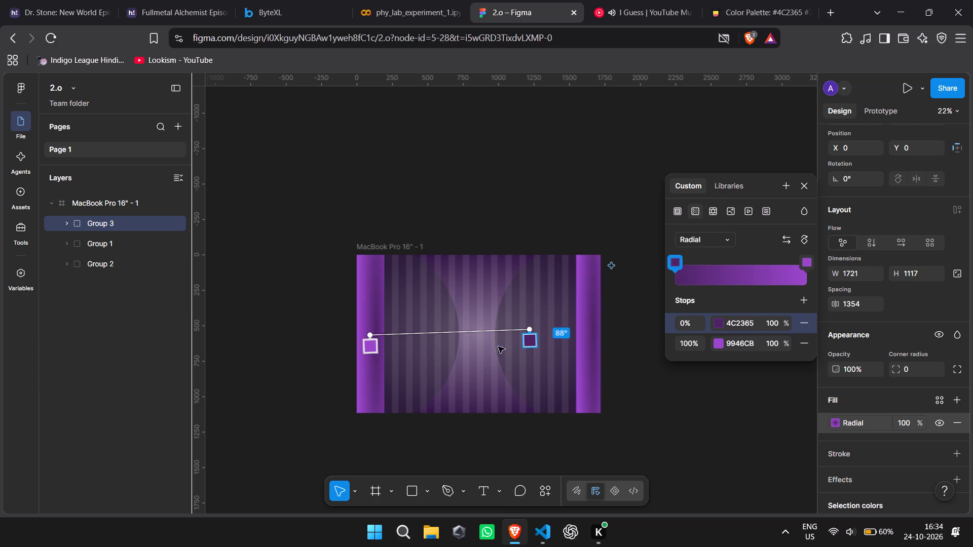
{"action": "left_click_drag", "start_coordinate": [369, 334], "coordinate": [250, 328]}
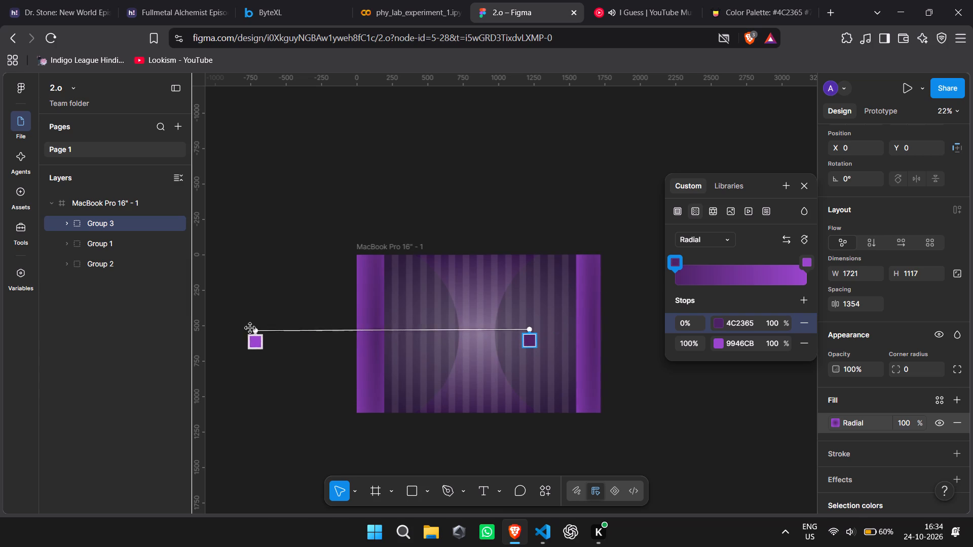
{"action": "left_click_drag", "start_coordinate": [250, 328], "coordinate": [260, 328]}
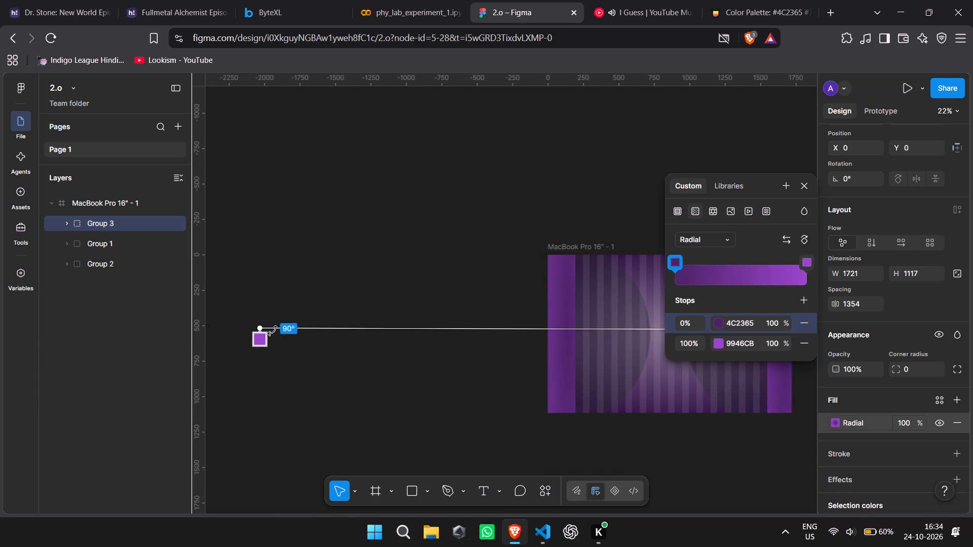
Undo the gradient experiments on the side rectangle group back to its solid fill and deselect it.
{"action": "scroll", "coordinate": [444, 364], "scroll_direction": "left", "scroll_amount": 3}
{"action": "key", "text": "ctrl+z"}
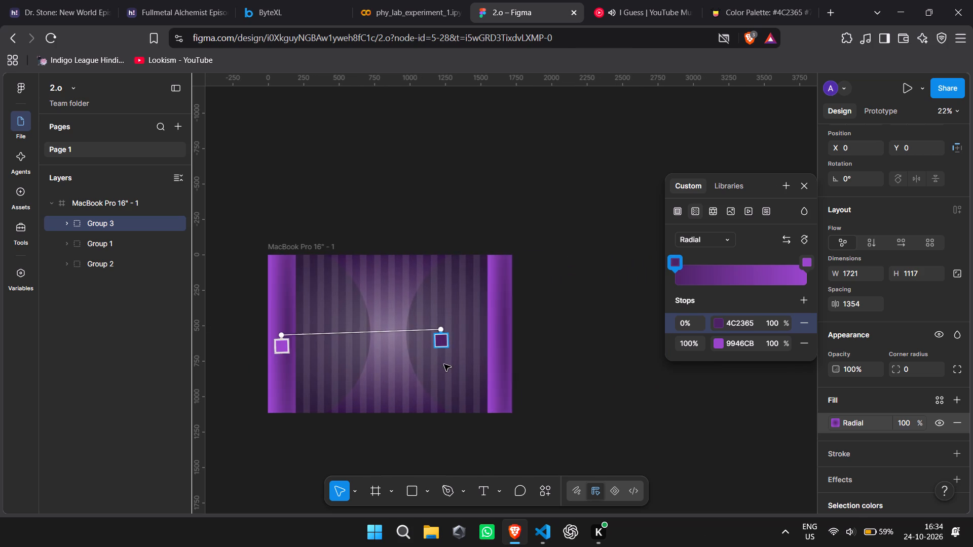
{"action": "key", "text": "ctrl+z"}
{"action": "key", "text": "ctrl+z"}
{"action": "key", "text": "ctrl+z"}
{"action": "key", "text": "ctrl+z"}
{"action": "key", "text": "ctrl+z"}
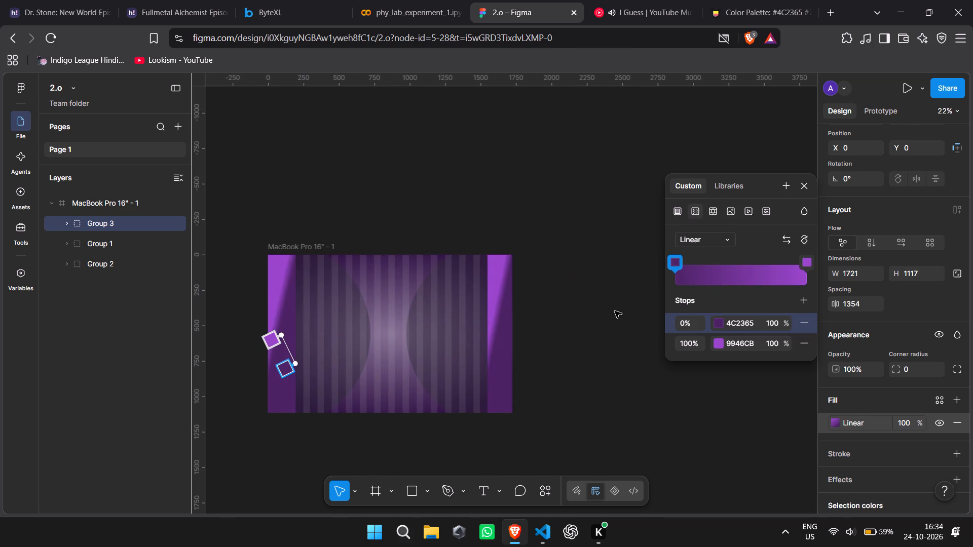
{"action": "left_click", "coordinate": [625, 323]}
Select only the left side rectangle inside its group and set its solid fill to 4C2365.
{"action": "scroll", "coordinate": [625, 323], "scroll_direction": "right", "scroll_amount": 2}
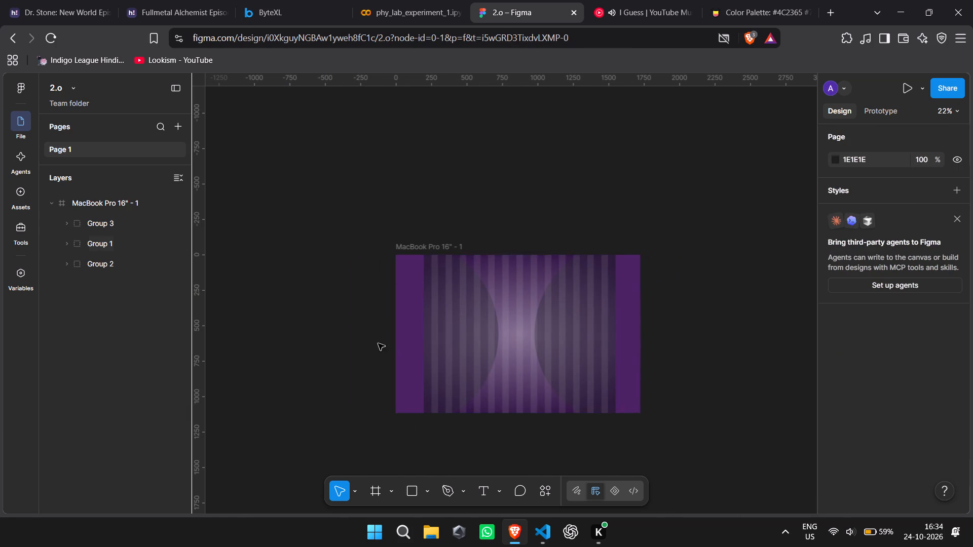
{"action": "double_click", "coordinate": [406, 340]}
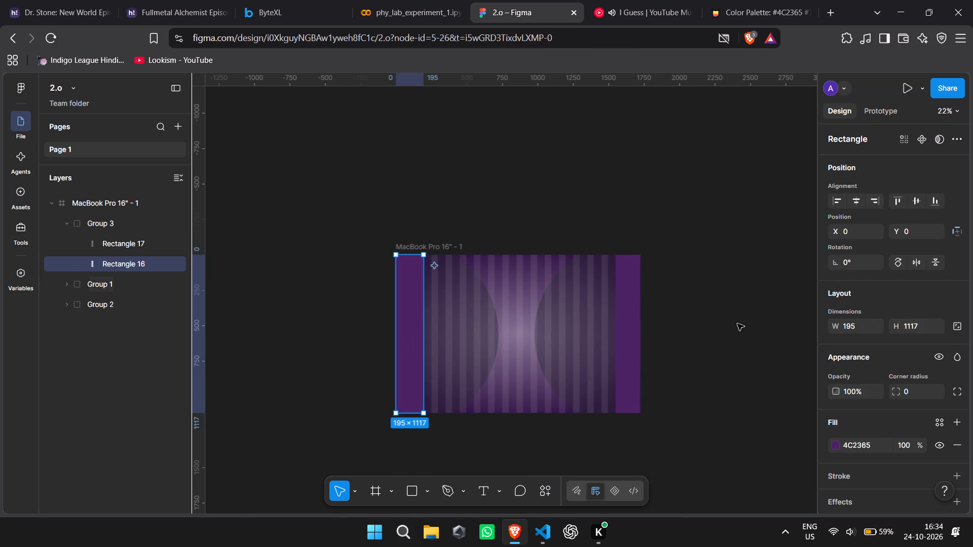
{"action": "scroll", "coordinate": [760, 335], "scroll_direction": "right", "scroll_amount": 1}
{"action": "left_click", "coordinate": [834, 439]}
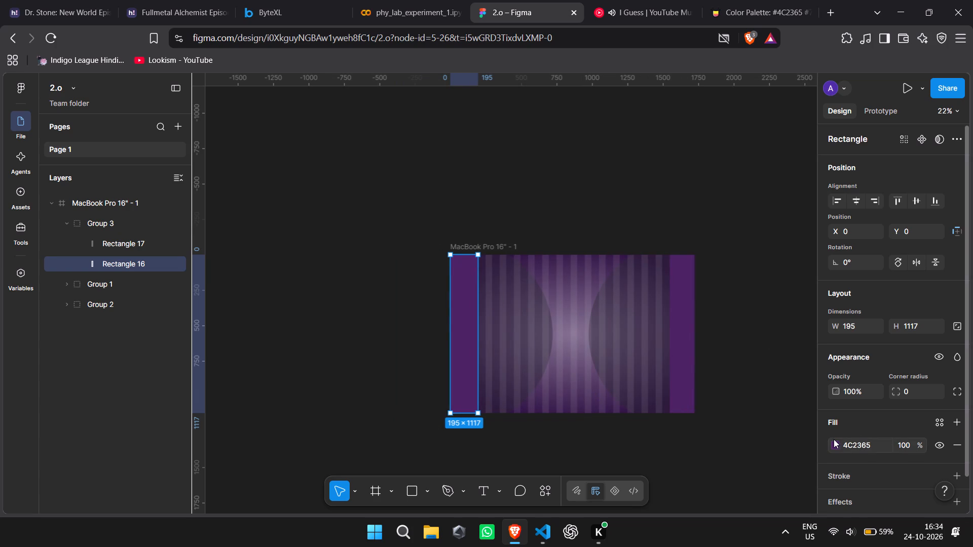
{"action": "left_click", "coordinate": [835, 445]}
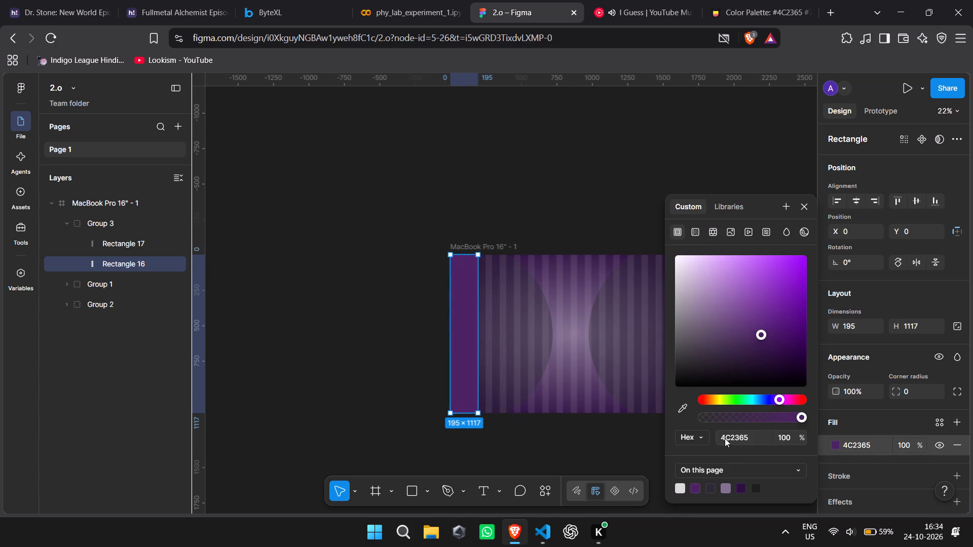
{"action": "left_click", "coordinate": [698, 228]}
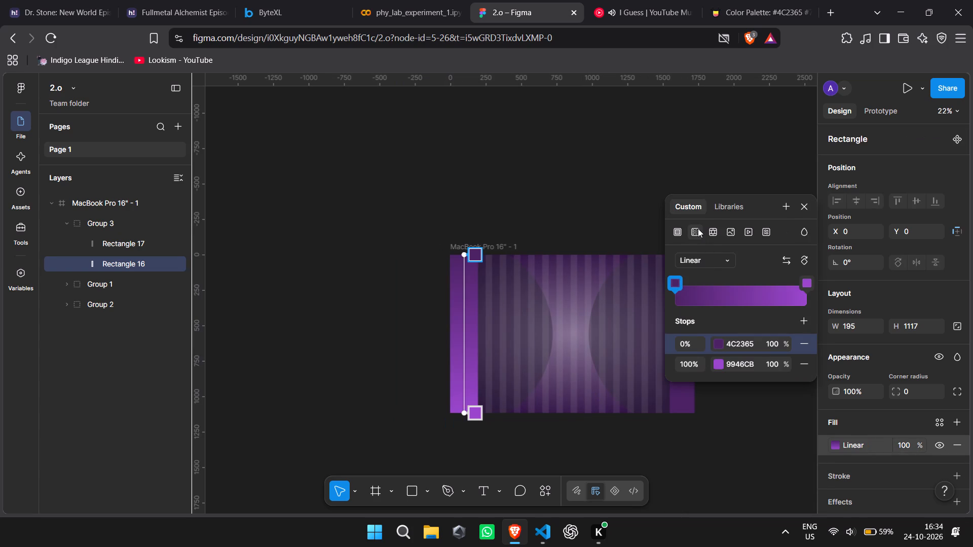
{"action": "left_click", "coordinate": [680, 230]}
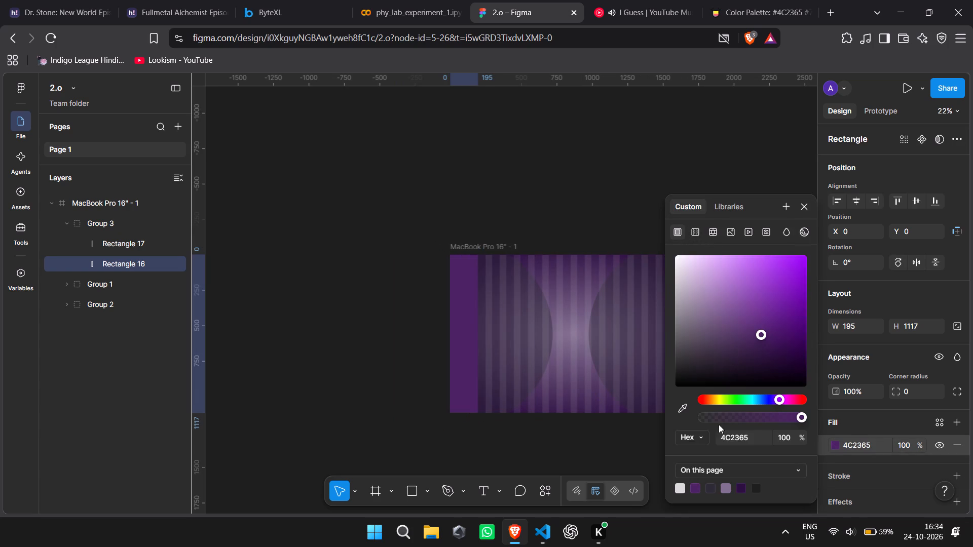
{"action": "left_click", "coordinate": [747, 433]}
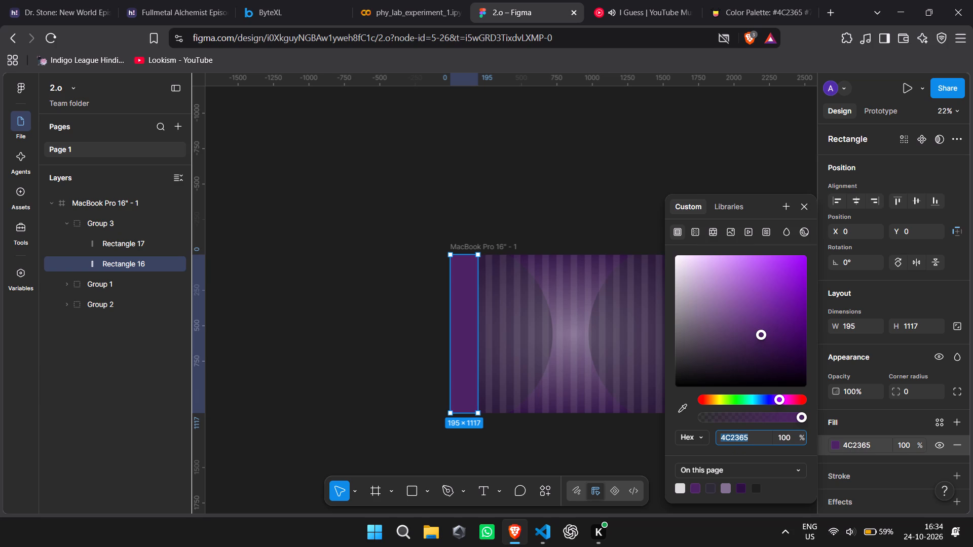
{"action": "key", "text": "ctrl+v"}
{"action": "key", "text": "Return"}
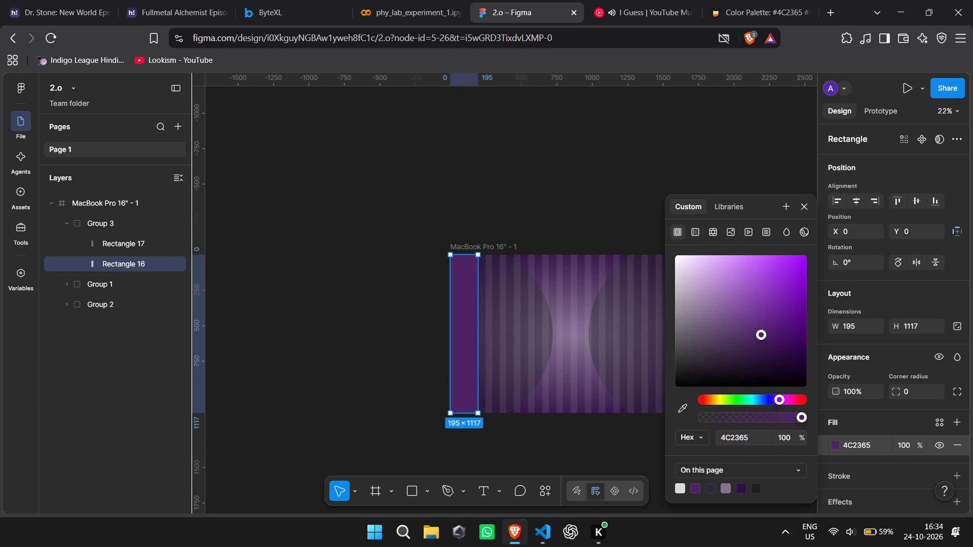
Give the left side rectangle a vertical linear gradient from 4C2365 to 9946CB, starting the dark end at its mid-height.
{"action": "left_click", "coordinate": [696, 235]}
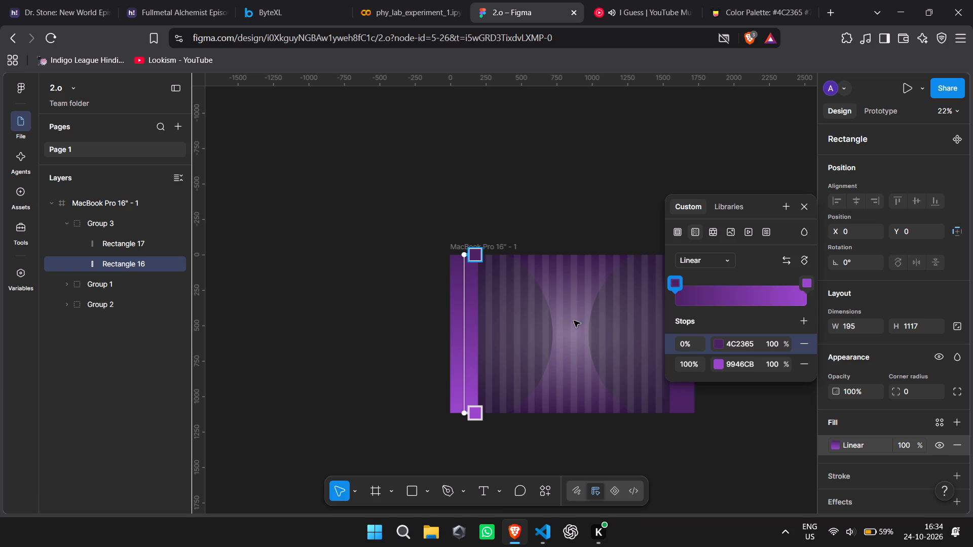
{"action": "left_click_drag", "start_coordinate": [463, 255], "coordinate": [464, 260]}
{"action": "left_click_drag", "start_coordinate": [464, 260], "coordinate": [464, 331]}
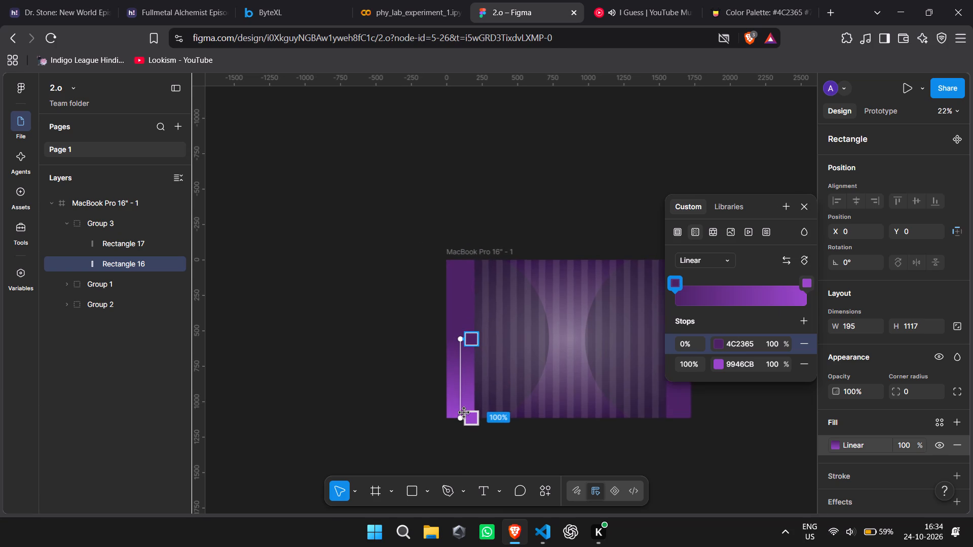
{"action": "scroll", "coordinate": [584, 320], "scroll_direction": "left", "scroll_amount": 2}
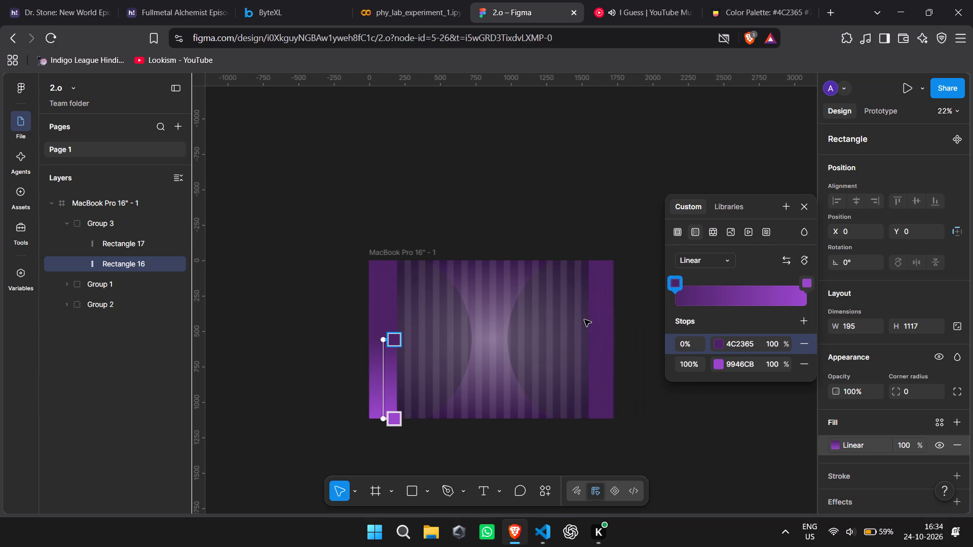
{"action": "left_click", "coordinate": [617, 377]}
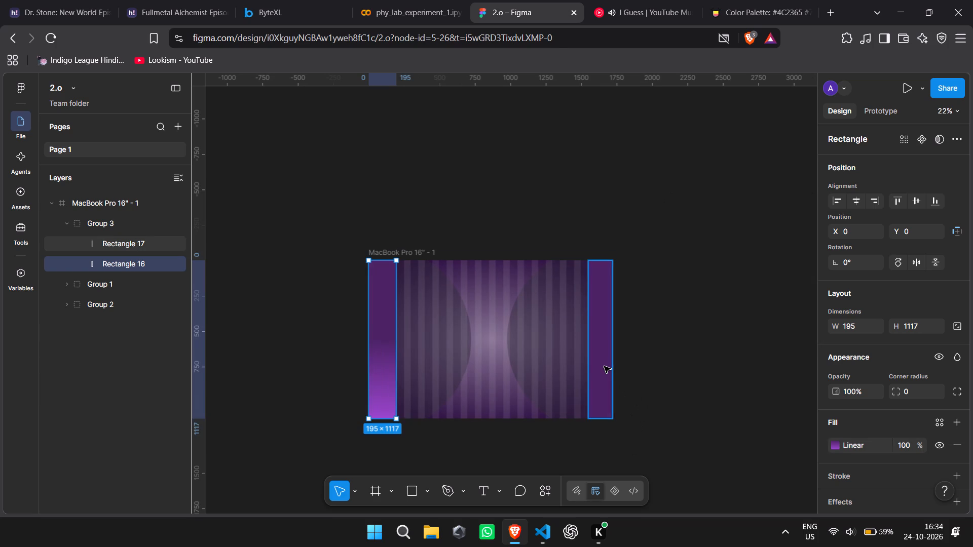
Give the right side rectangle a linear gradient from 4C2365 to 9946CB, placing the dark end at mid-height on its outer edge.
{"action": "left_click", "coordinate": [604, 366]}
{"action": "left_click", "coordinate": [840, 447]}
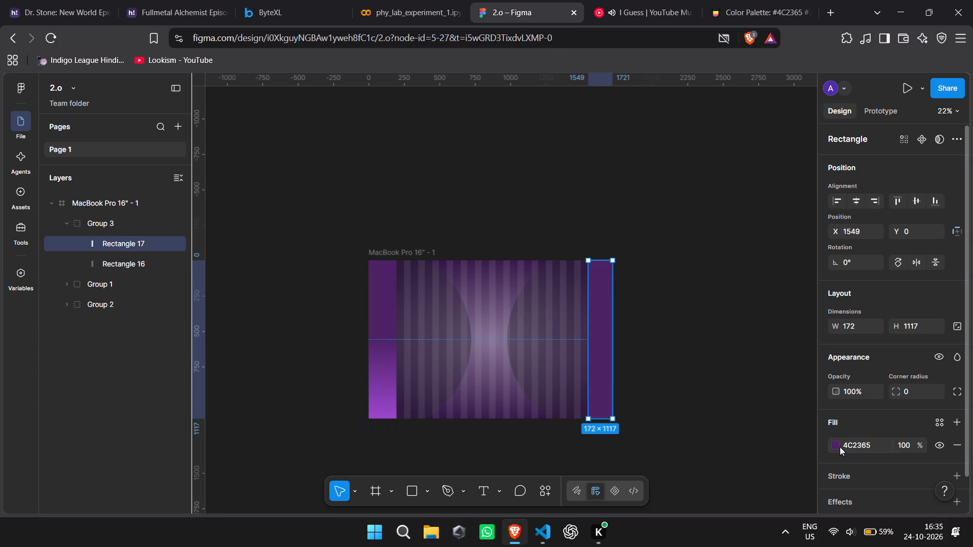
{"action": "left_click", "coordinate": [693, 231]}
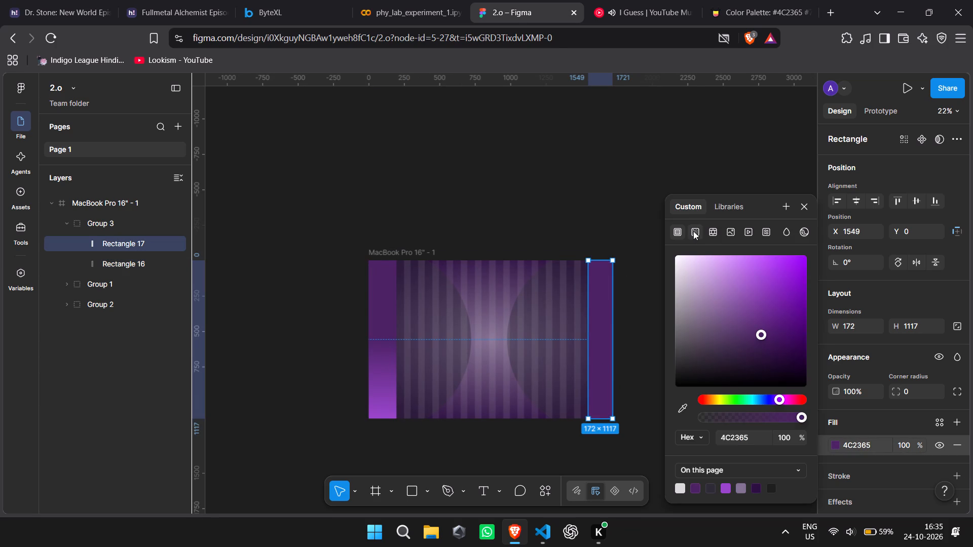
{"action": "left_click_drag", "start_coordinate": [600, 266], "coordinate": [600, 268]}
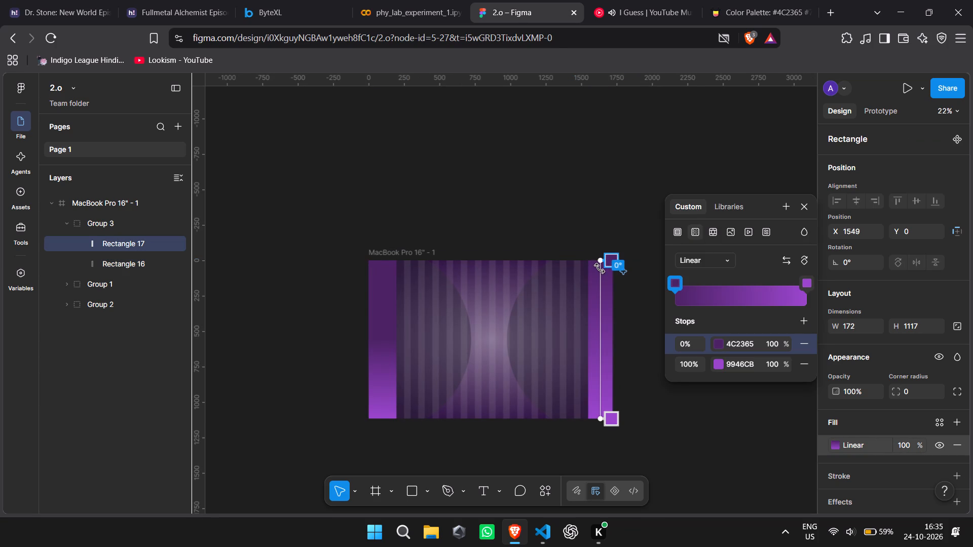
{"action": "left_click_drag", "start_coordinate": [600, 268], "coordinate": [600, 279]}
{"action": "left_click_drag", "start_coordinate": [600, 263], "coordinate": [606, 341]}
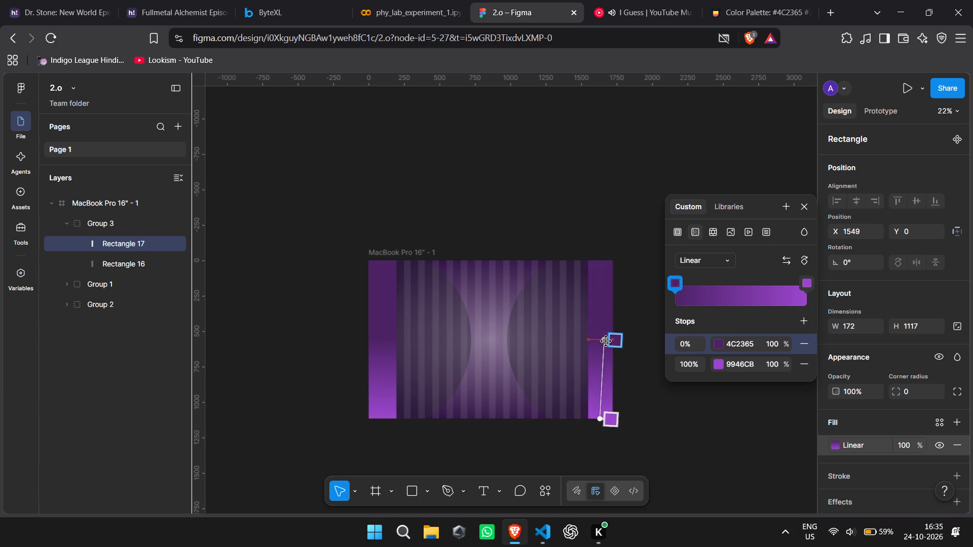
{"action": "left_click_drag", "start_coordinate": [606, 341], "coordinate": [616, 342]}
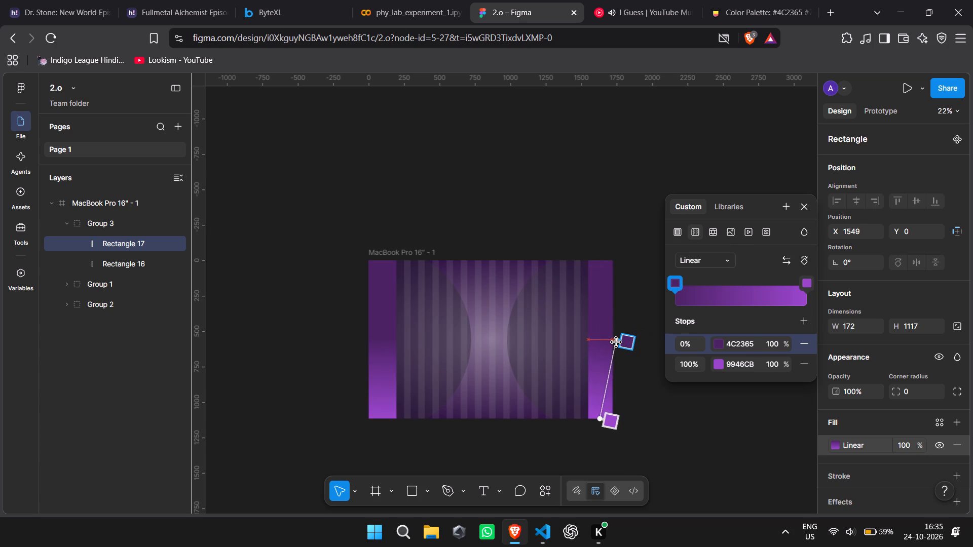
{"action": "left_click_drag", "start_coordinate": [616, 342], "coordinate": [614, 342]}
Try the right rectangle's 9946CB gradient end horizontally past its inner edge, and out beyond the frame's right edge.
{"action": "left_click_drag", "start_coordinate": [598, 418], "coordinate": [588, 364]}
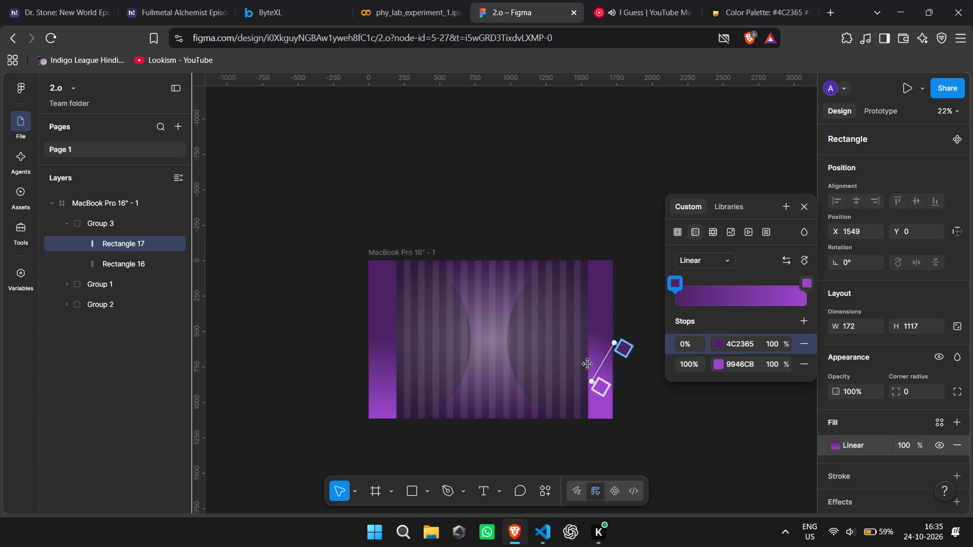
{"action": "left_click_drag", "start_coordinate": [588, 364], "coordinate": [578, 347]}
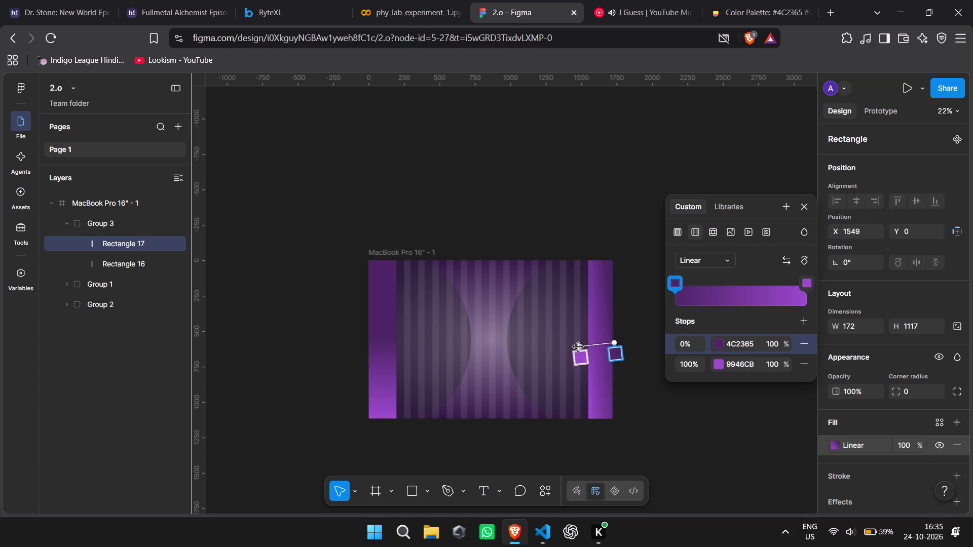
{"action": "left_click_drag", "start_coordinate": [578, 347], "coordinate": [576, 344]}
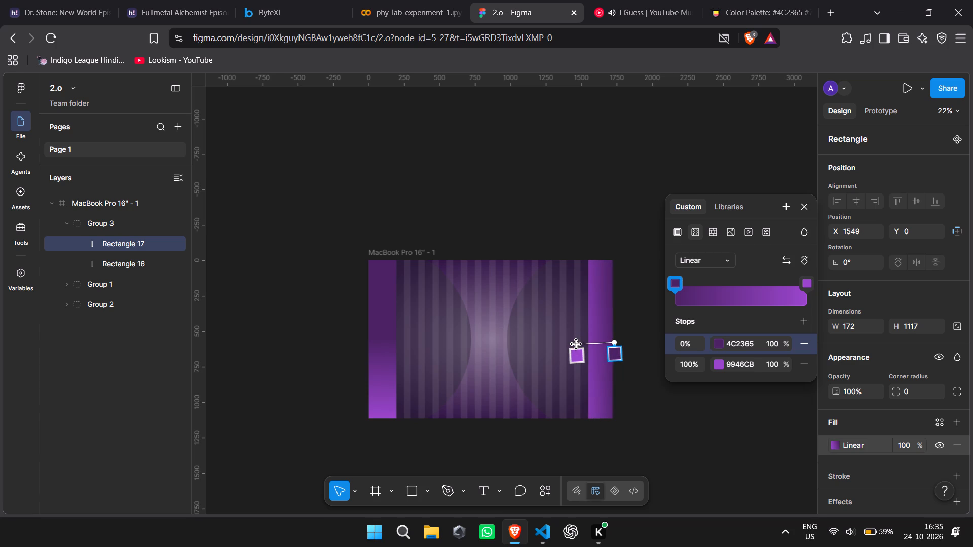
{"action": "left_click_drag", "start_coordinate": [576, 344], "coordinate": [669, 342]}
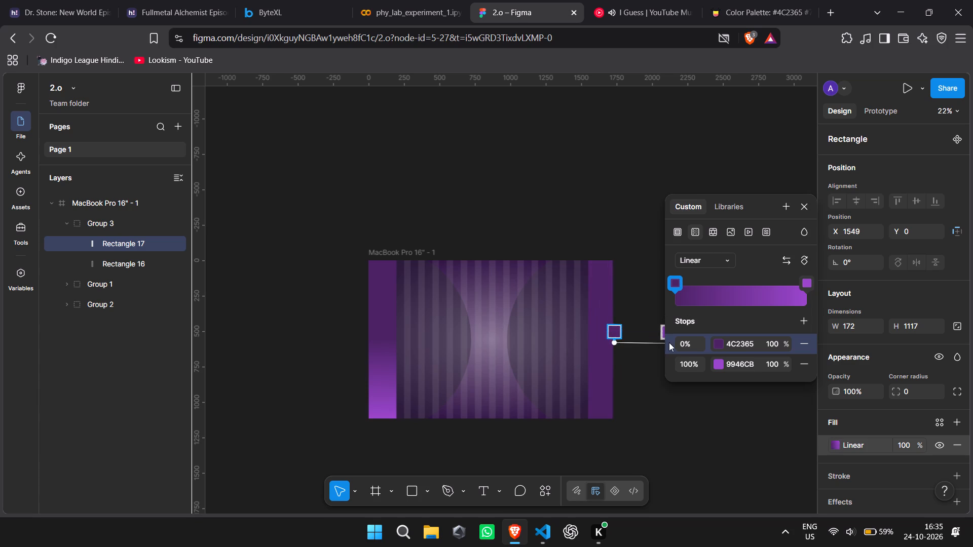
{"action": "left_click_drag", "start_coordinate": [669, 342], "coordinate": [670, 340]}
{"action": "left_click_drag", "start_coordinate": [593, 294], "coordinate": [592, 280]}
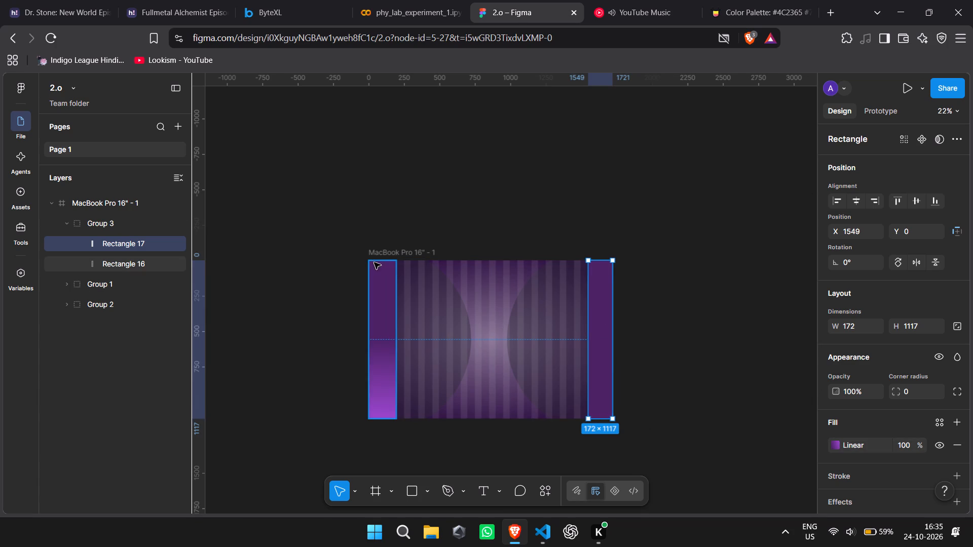
Delete the entire MacBook Pro 16" - 1 frame from the page.
{"action": "left_click", "coordinate": [390, 250]}
{"action": "key", "text": "Delete"}
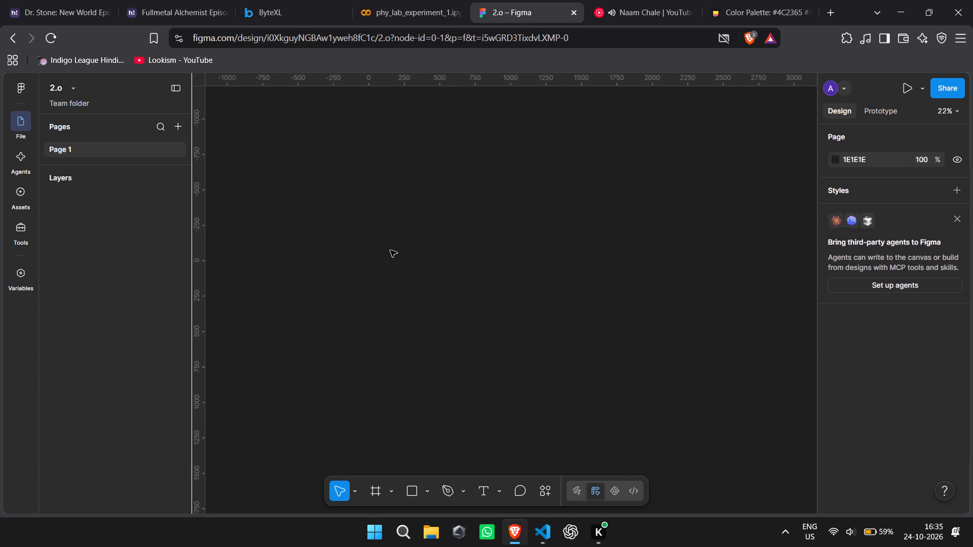
Leave the 2.o file and return to the Team folder's file list.
{"action": "left_click", "coordinate": [24, 84]}
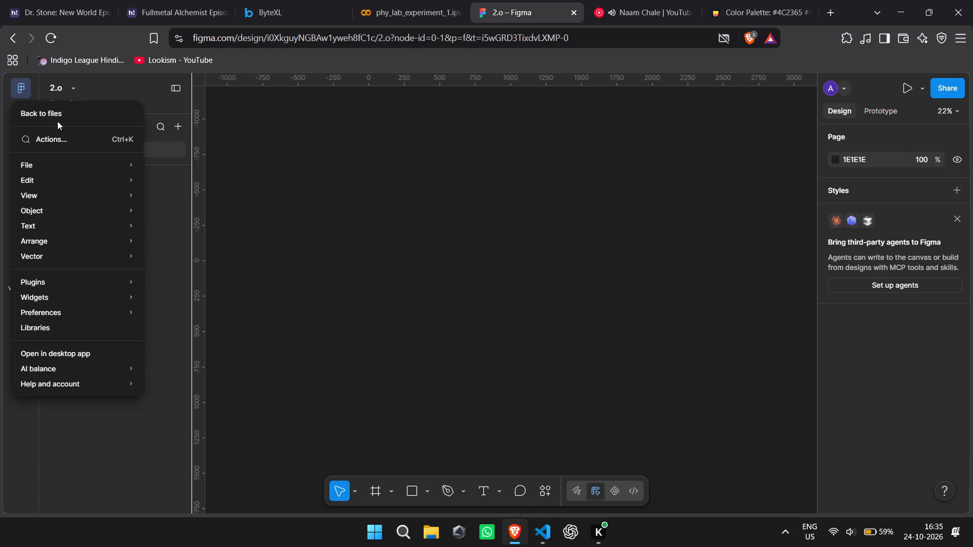
{"action": "left_click", "coordinate": [57, 117]}
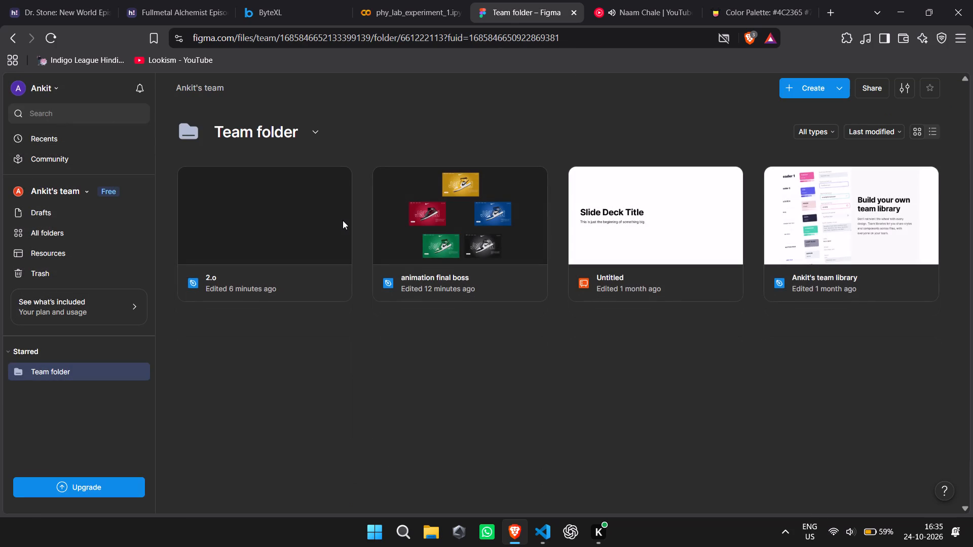
{"action": "left_click", "coordinate": [307, 247]}
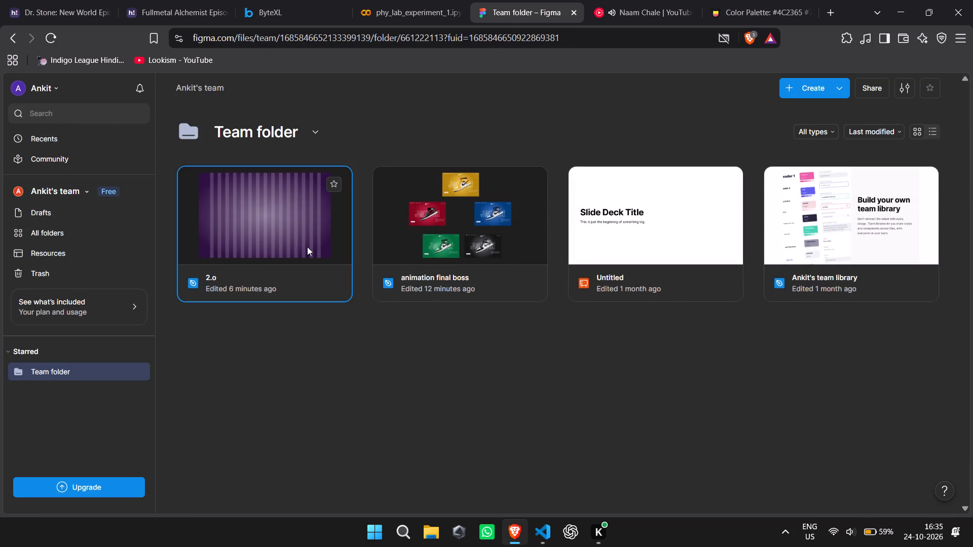
{"action": "left_click", "coordinate": [507, 478]}
{"action": "scroll", "coordinate": [507, 478], "scroll_direction": "left", "scroll_amount": 2}
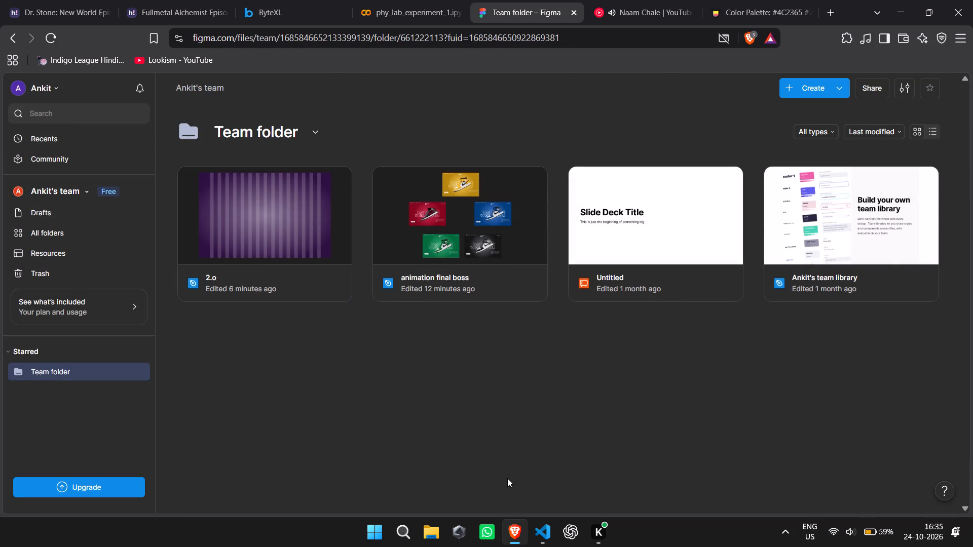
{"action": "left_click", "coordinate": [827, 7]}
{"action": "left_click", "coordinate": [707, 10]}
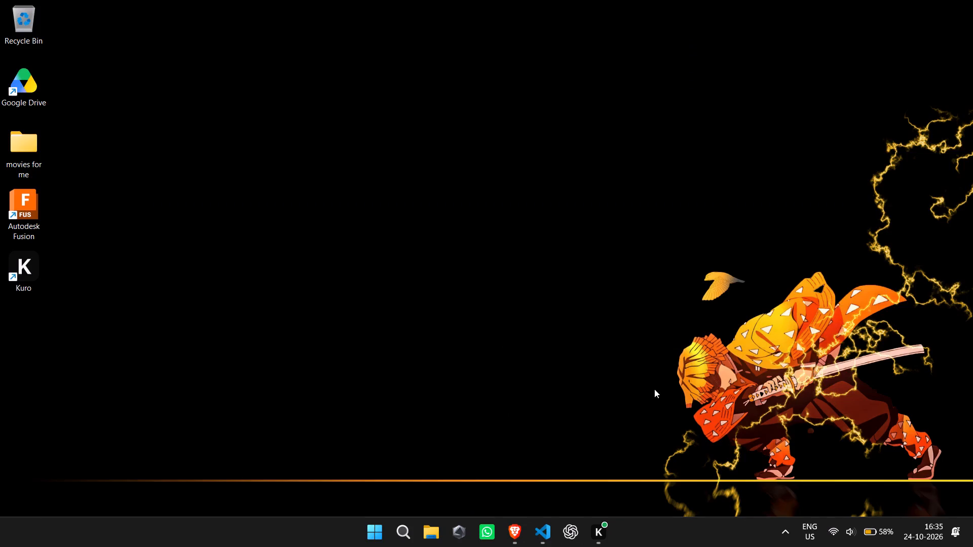
Switch to the Visual Studio Code window showing main.py and close it.
{"action": "left_click", "coordinate": [547, 538]}
{"action": "left_click", "coordinate": [972, 0]}
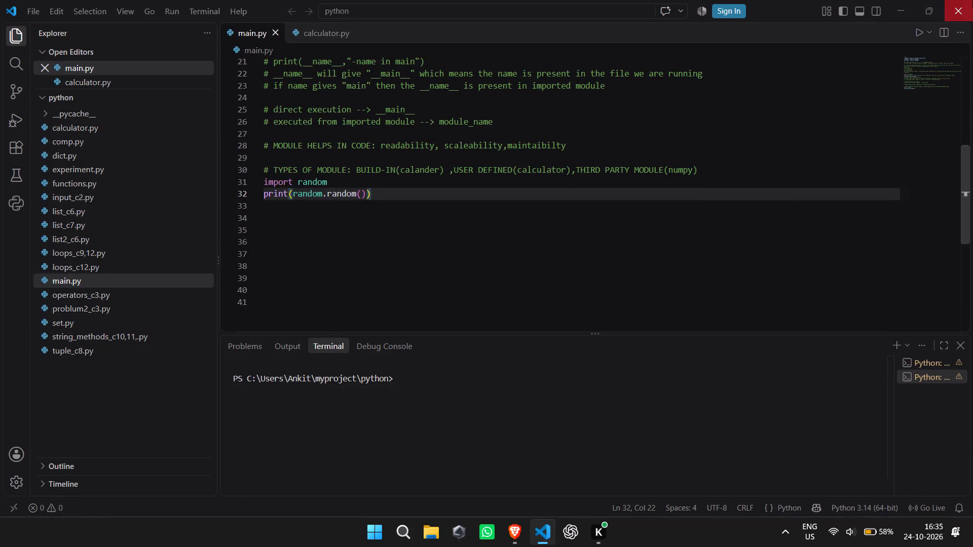